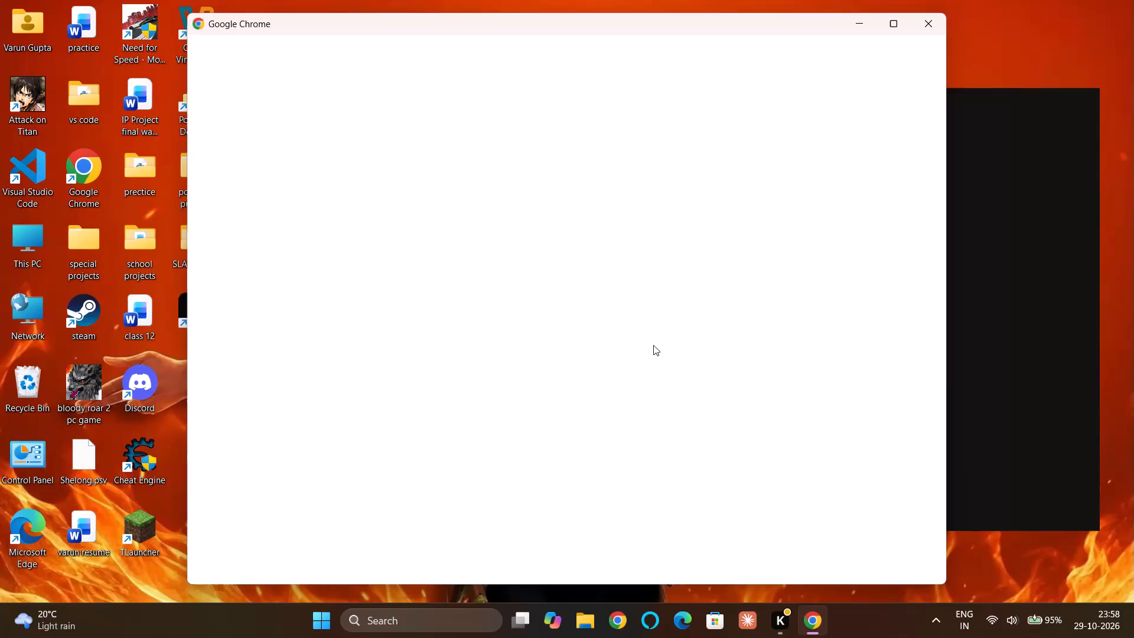
Open the third listed browser profile, search Google for "canva" and open the Canva account login result.
click(638, 381)
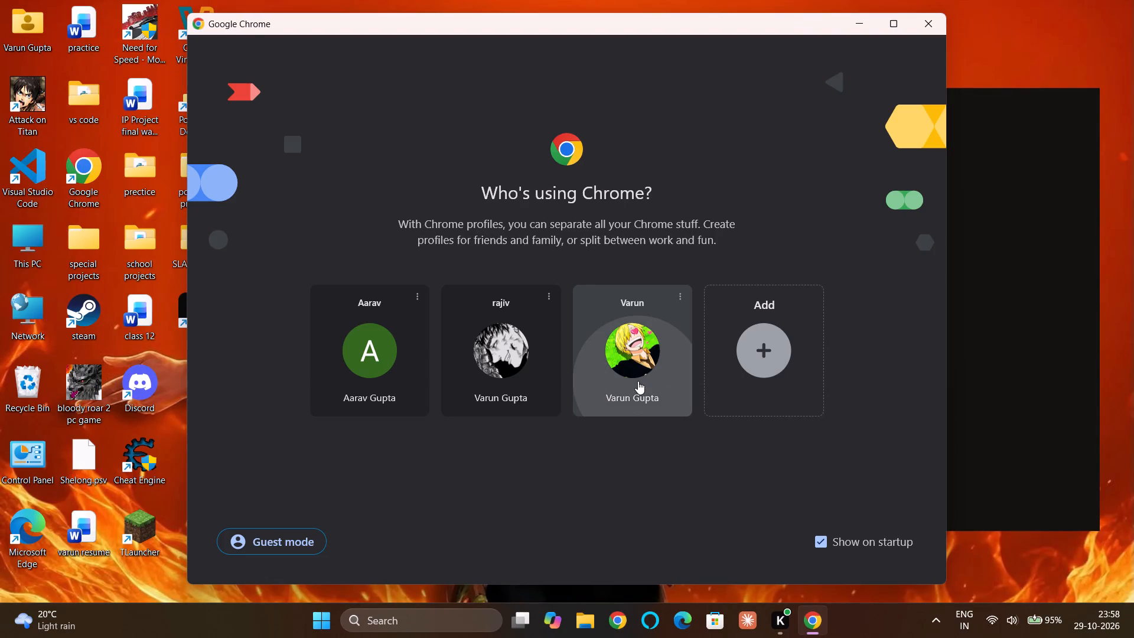
text(canva)
key(Return)
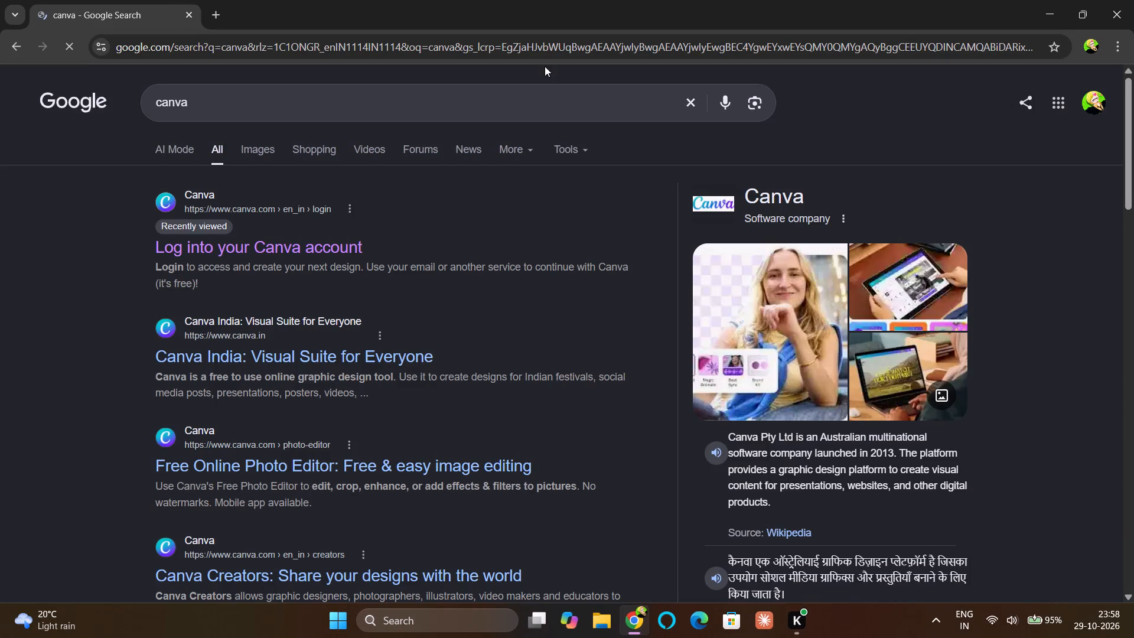
click(340, 242)
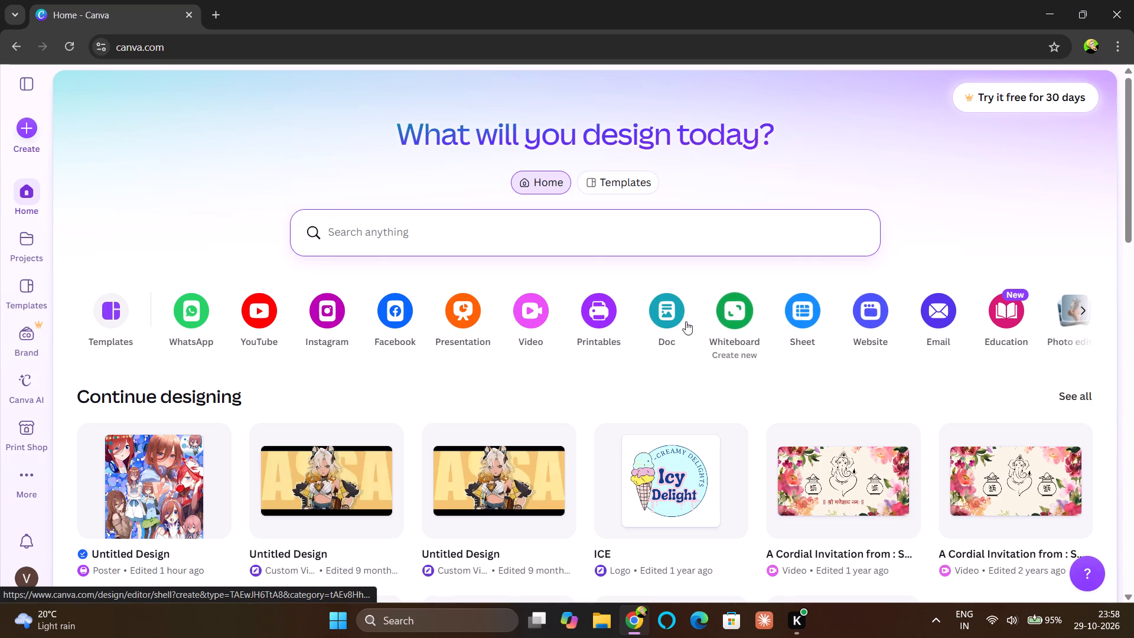
Create a blank Poster (A2, Portrait) design from the Printables category.
click(593, 314)
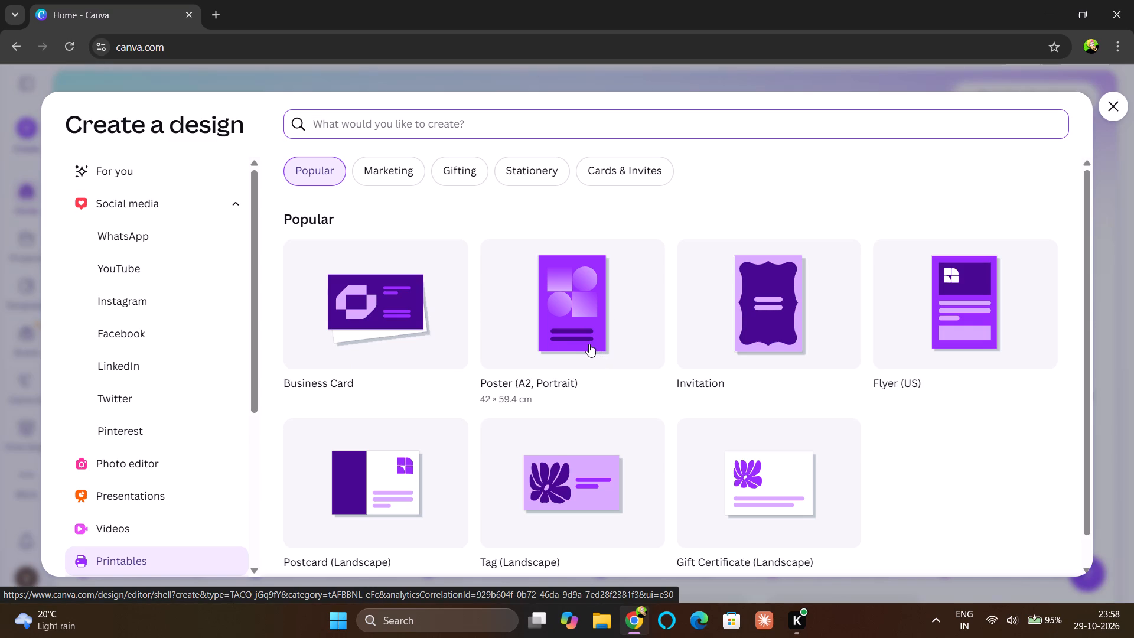
click(589, 344)
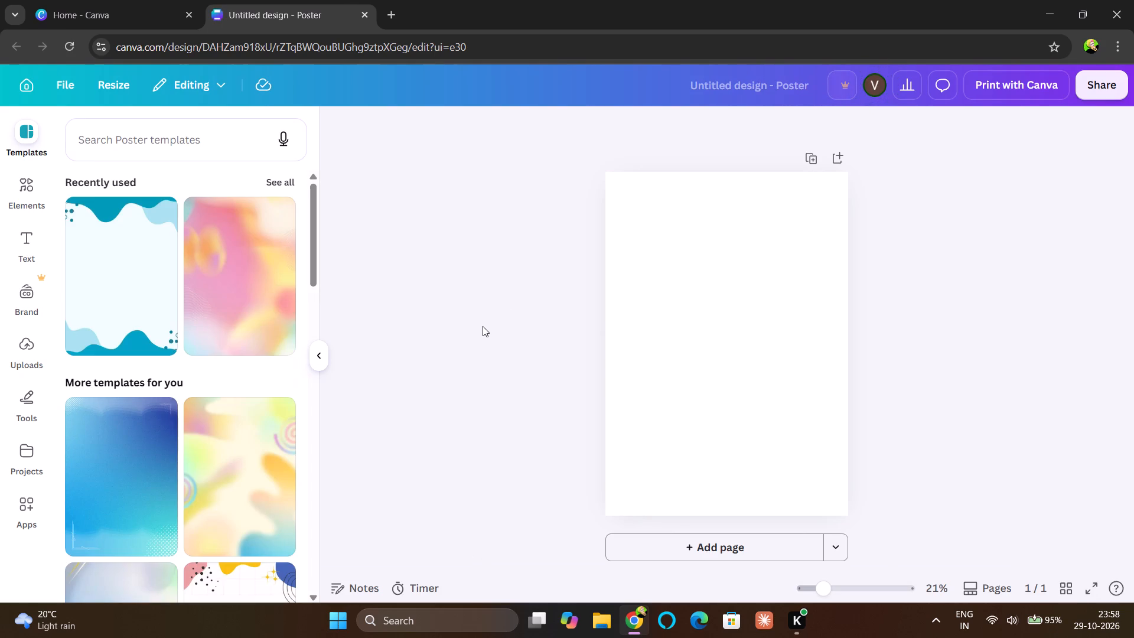
Search the poster templates for "anime poster" and browse the resulting designs.
click(168, 141)
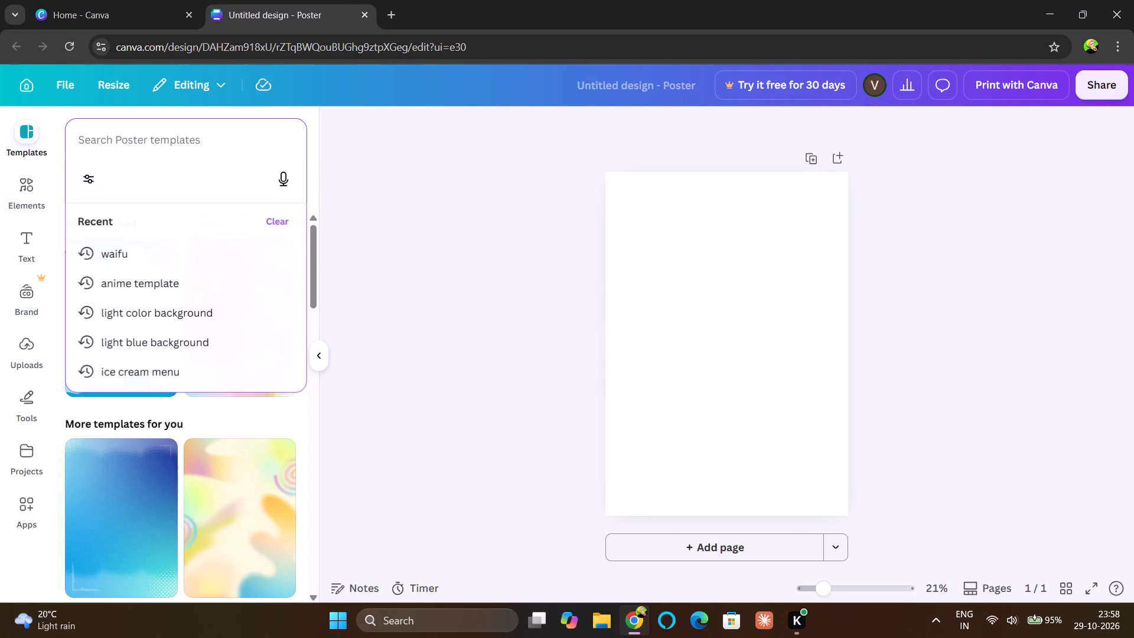
text(na)
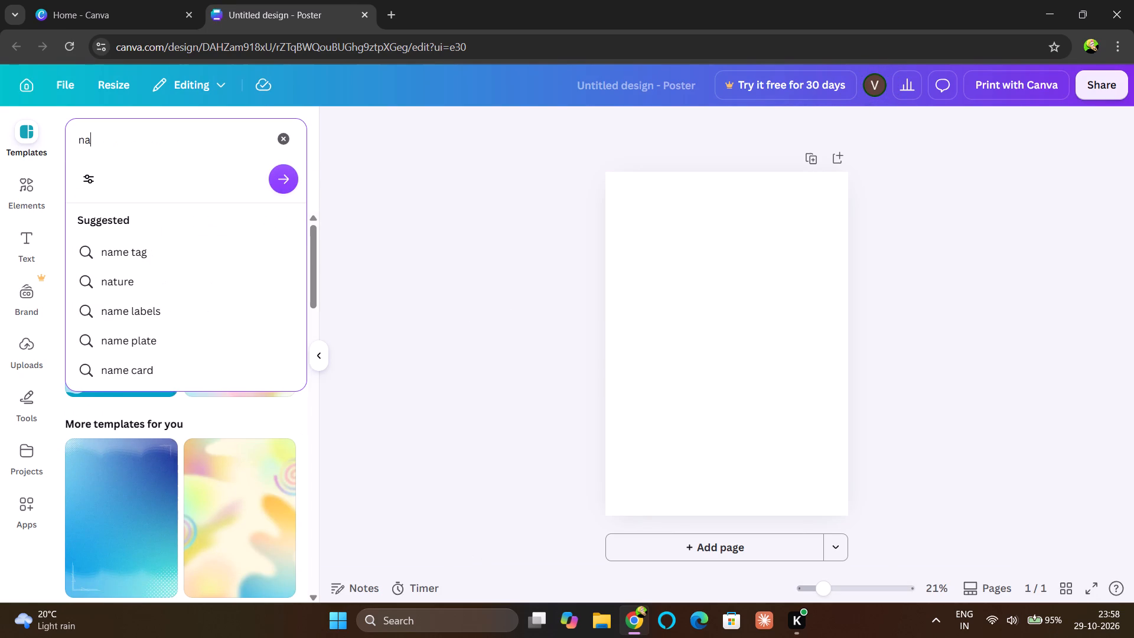
key(BackSpace)
key(BackSpace)
text(anime)
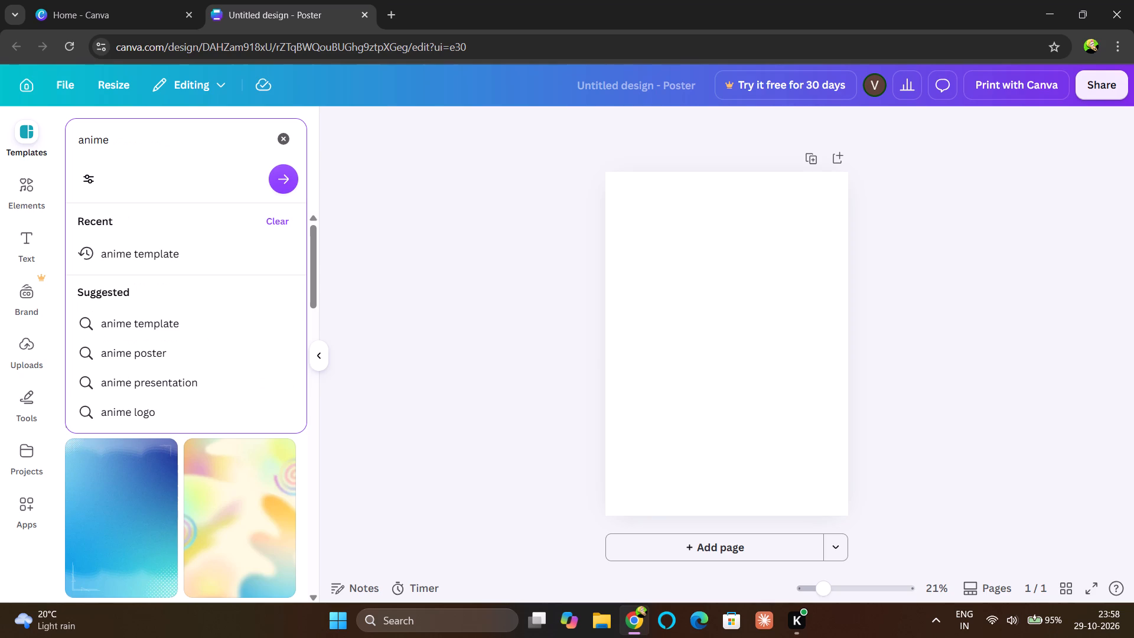
key(Down)
key(Down)
key(Down)
key(Return)
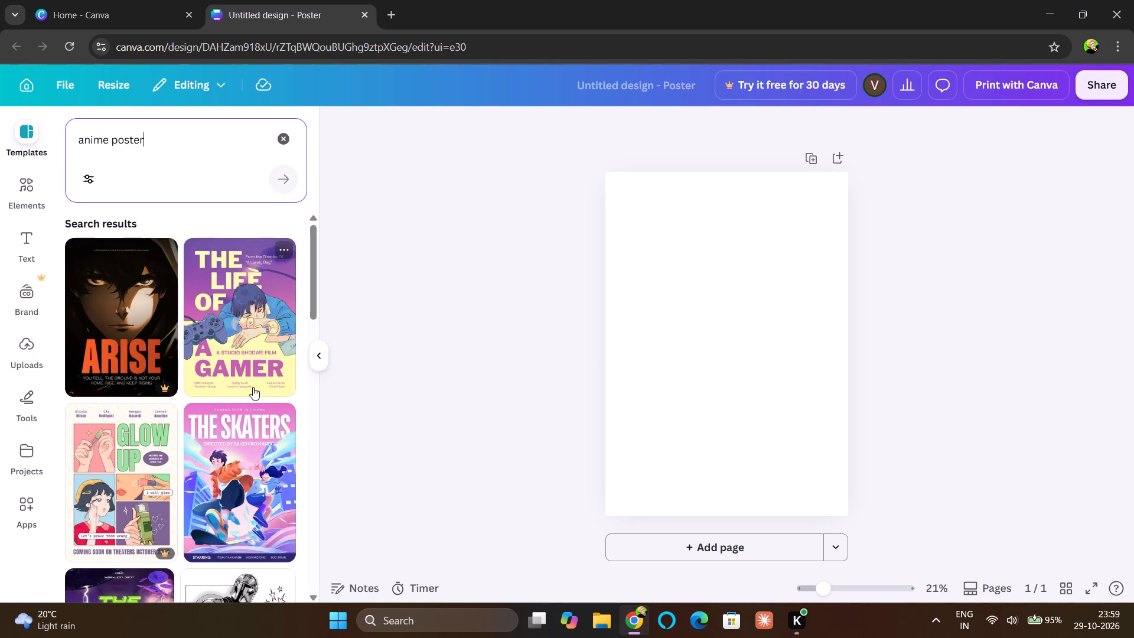
scroll(253, 387, down, 5)
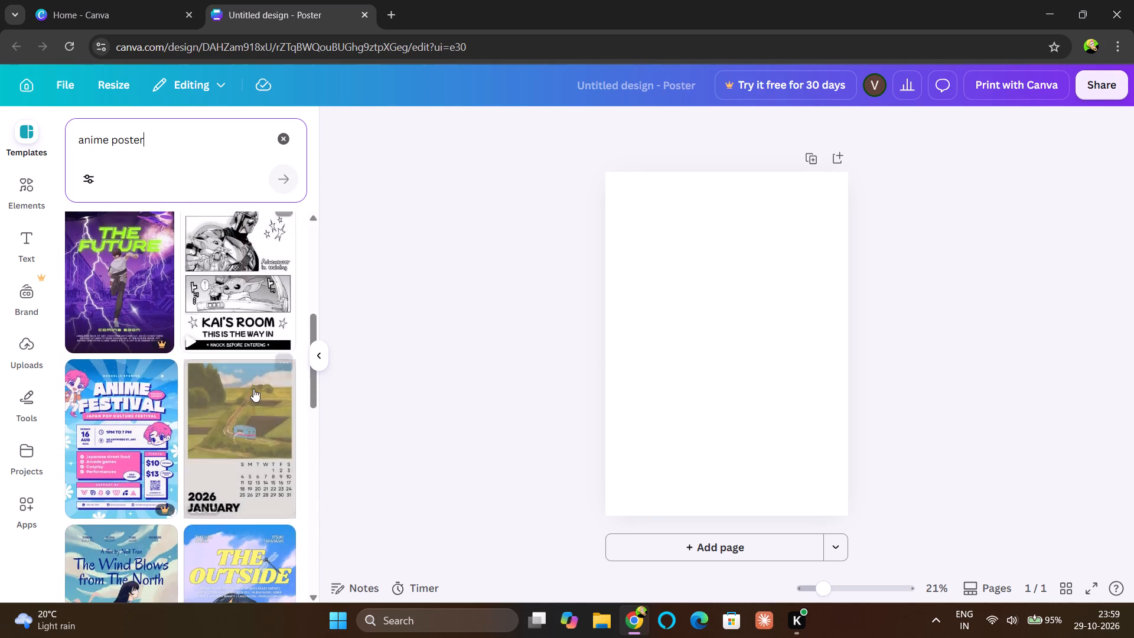
scroll(253, 389, up, 7)
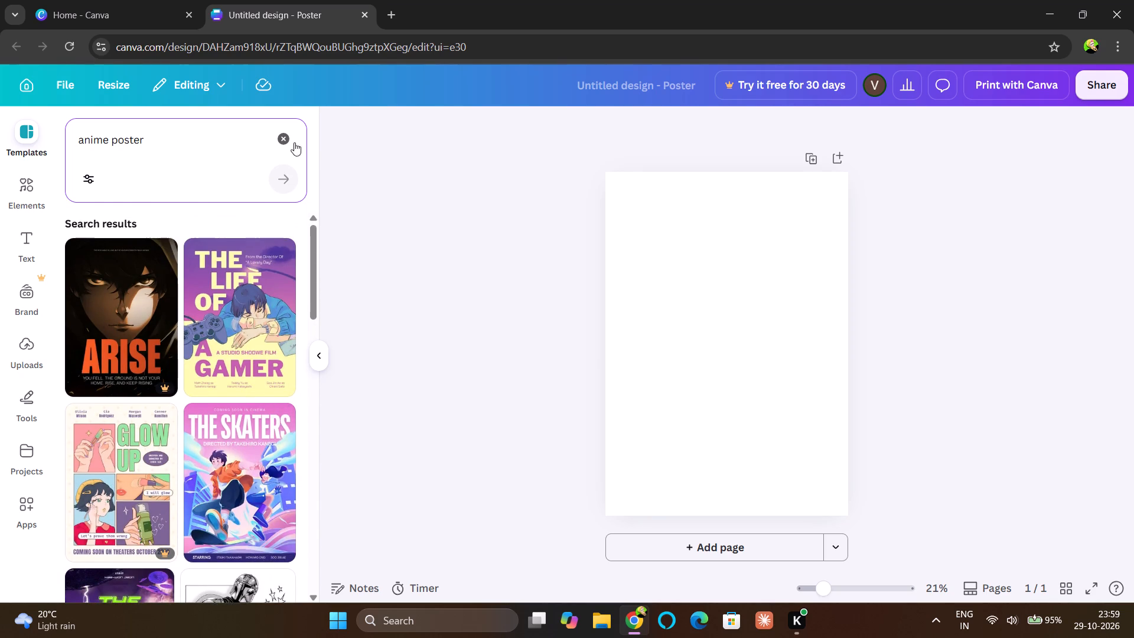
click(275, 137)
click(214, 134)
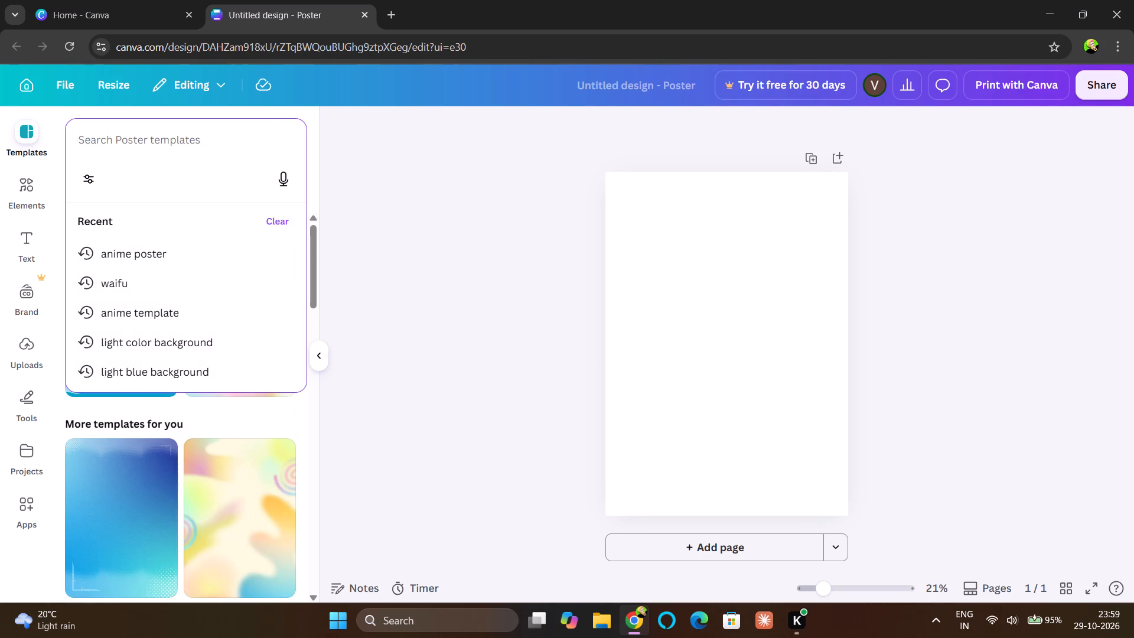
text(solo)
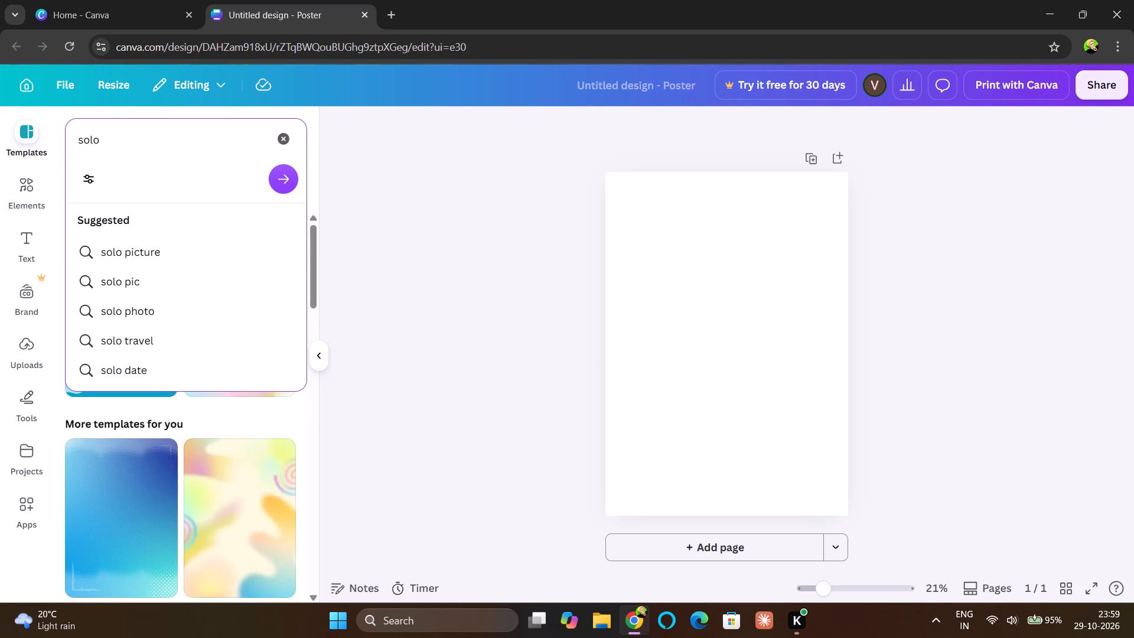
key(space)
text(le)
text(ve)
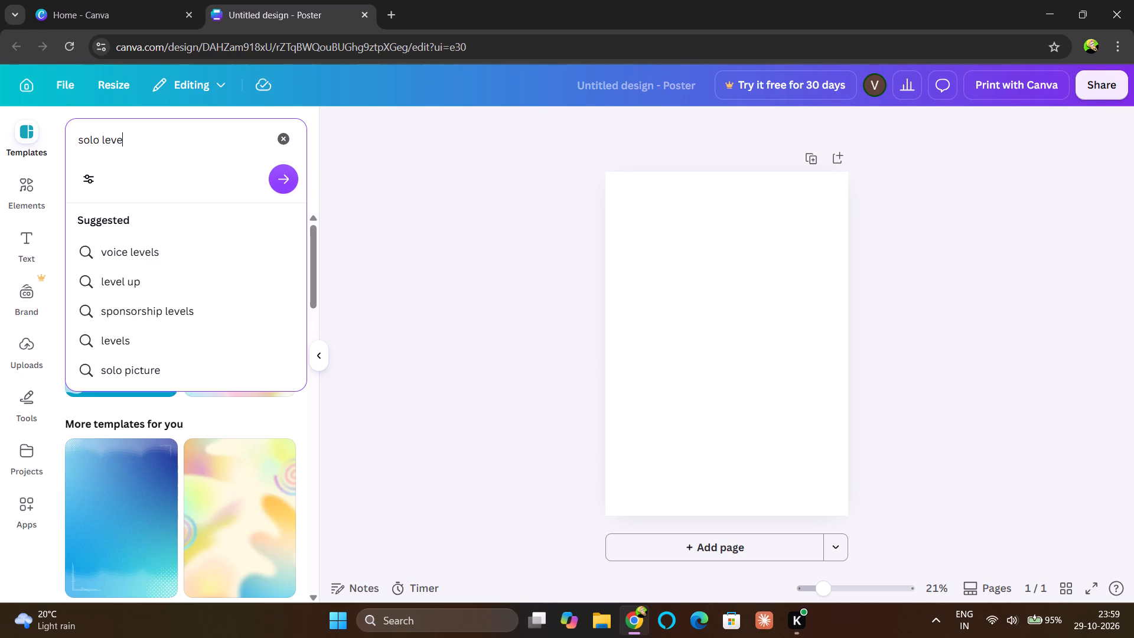
Open a new browser tab for a web search.
click(381, 21)
click(388, 17)
click(380, 41)
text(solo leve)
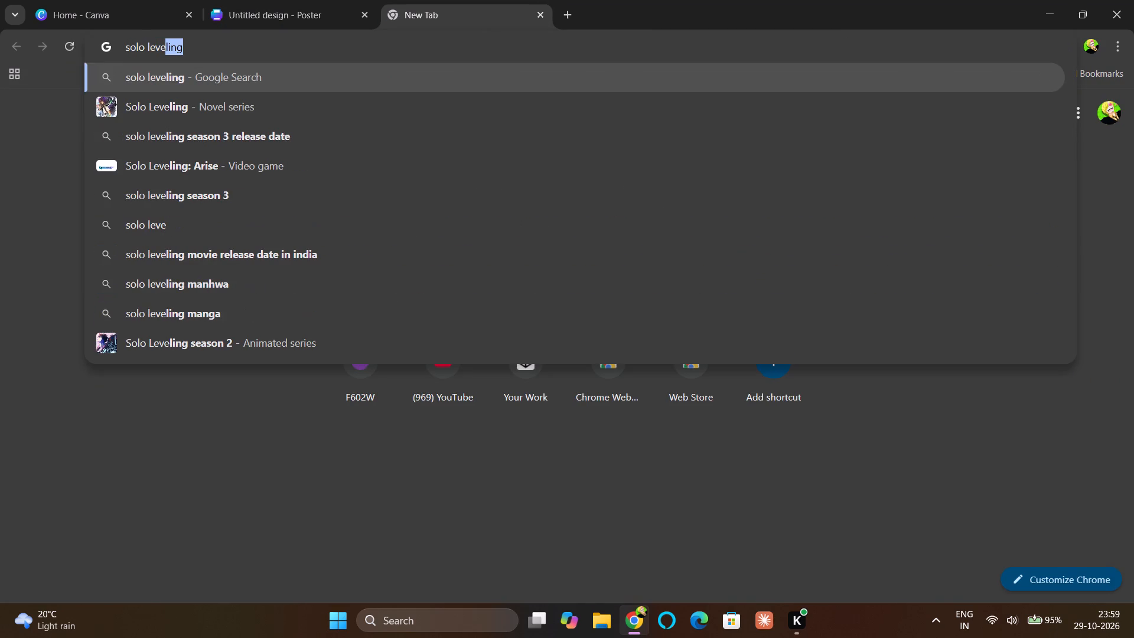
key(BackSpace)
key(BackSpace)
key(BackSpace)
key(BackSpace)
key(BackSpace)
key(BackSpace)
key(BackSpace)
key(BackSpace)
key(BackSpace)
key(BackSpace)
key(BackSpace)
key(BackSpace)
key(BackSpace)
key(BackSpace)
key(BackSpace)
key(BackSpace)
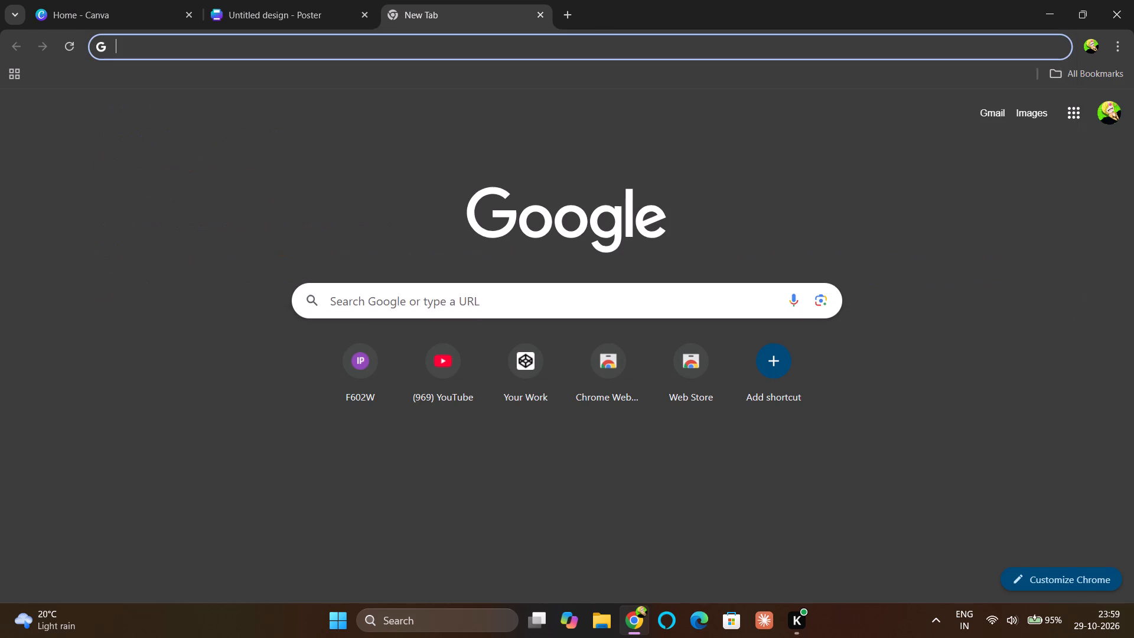
Search Google for "dragon ball z characters pink".
text(dragon ball z)
key(space)
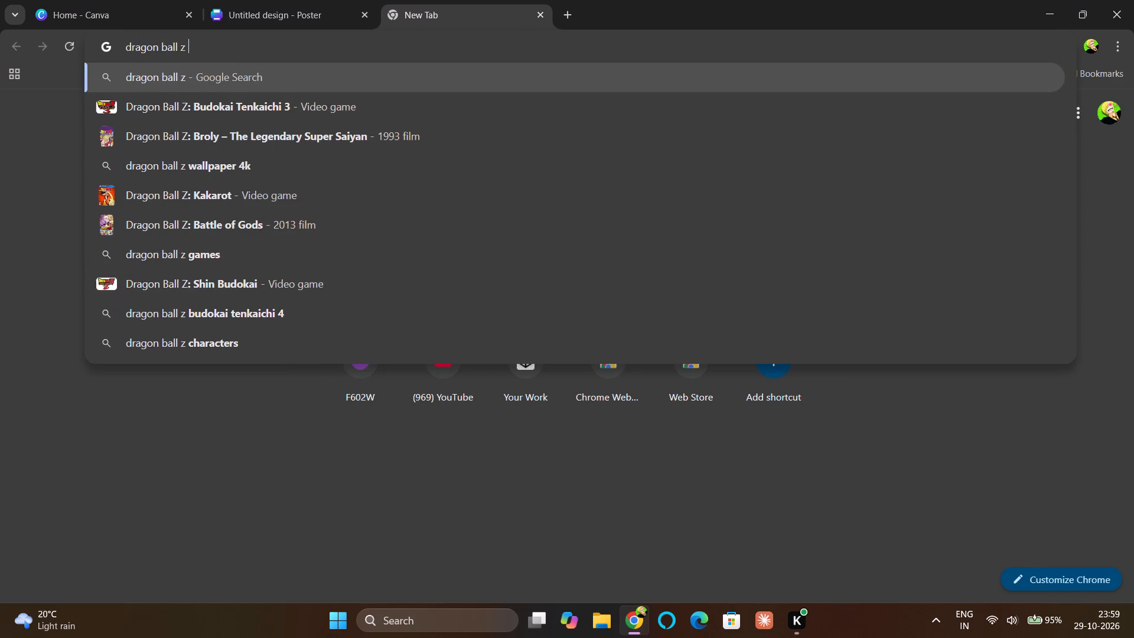
text(ch)
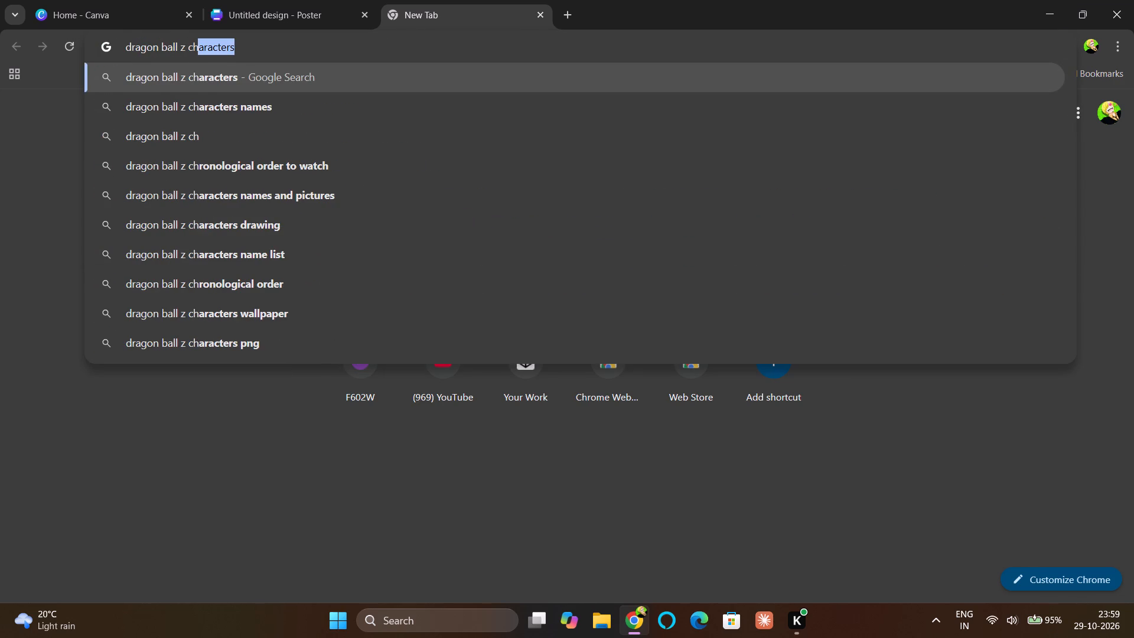
key(Down)
key(Up)
key(space)
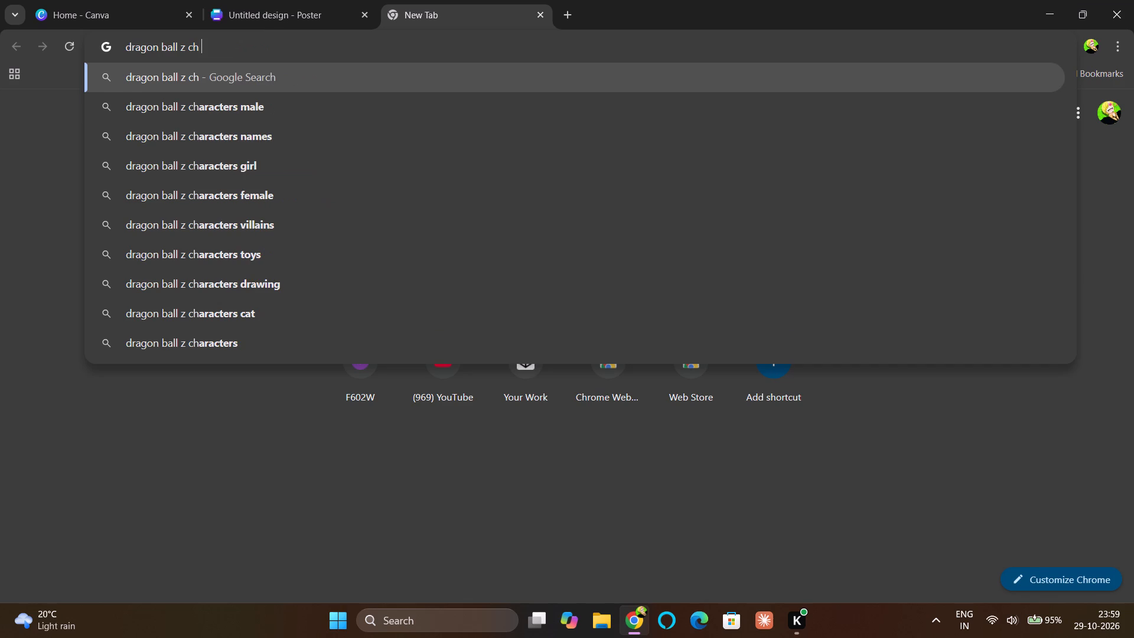
key(BackSpace)
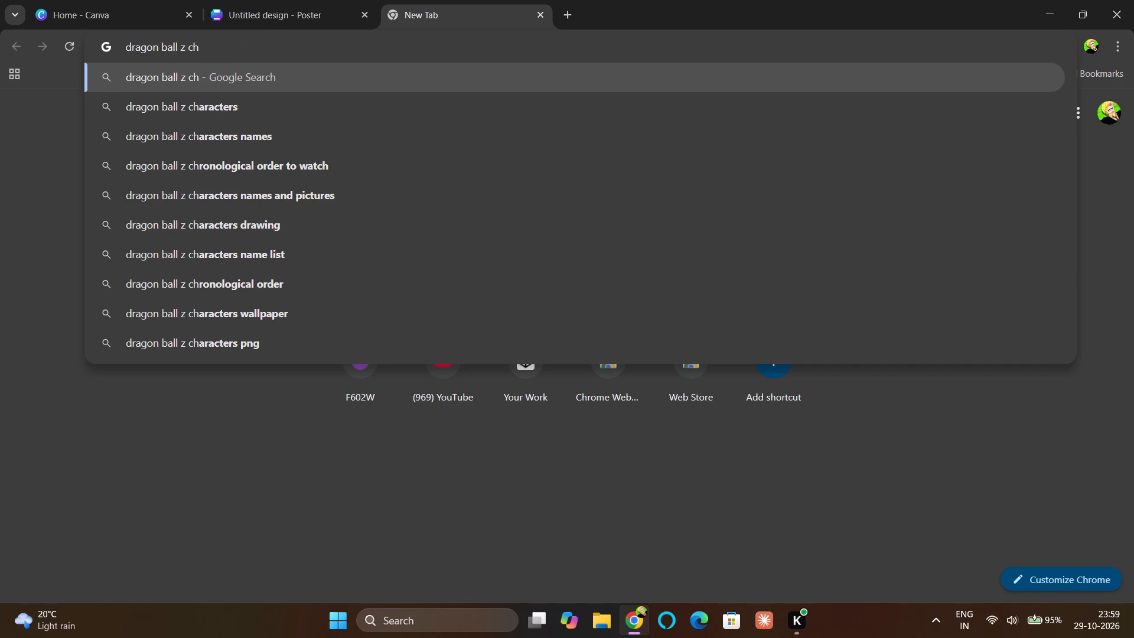
key(Down)
key(space)
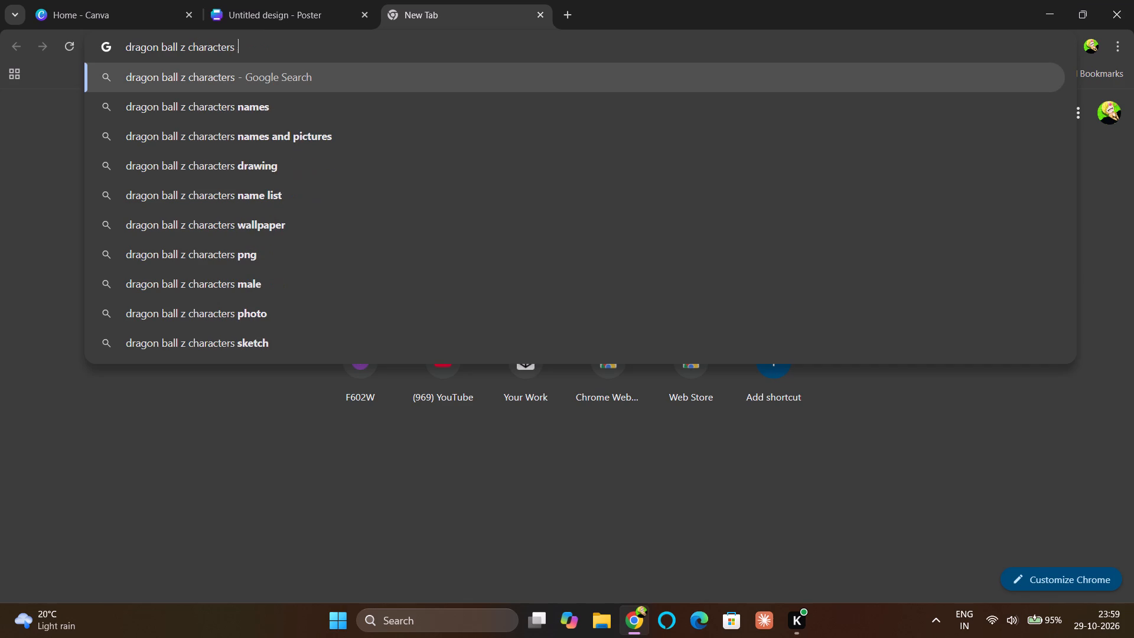
text(pin)
key(Return)
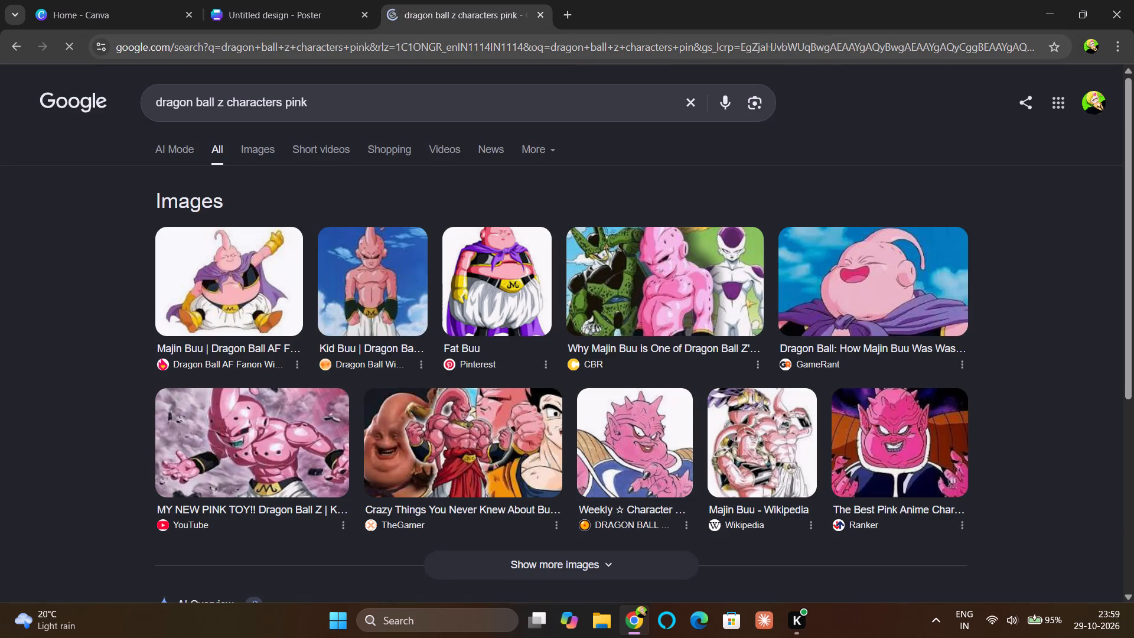
Browse the image results for pink Dragon Ball Z characters.
click(267, 151)
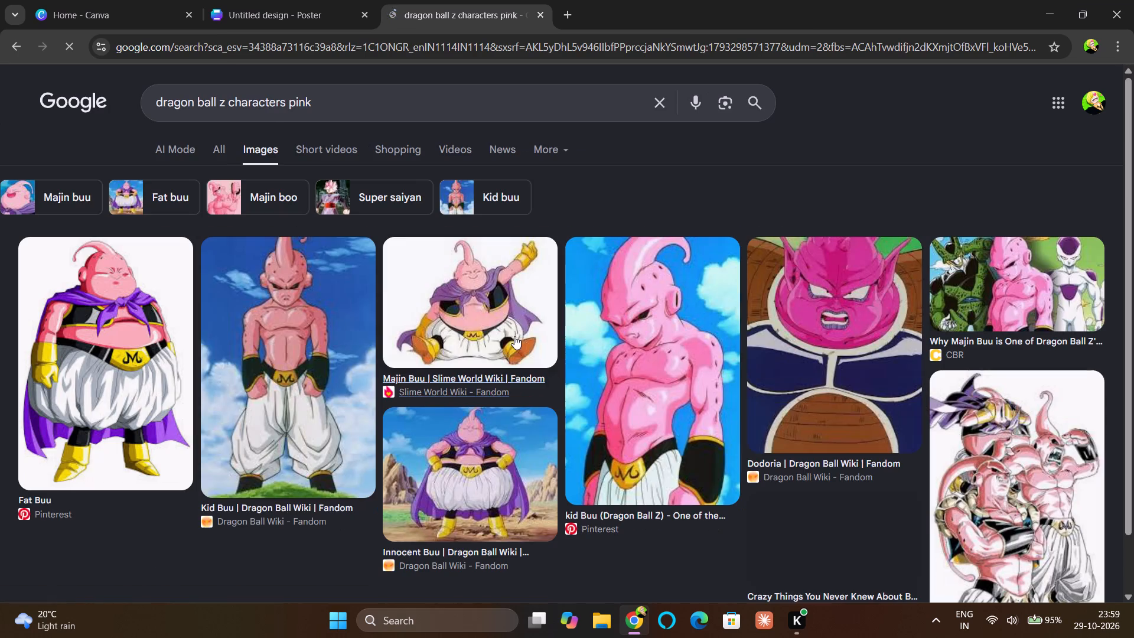
scroll(560, 428, down, 7)
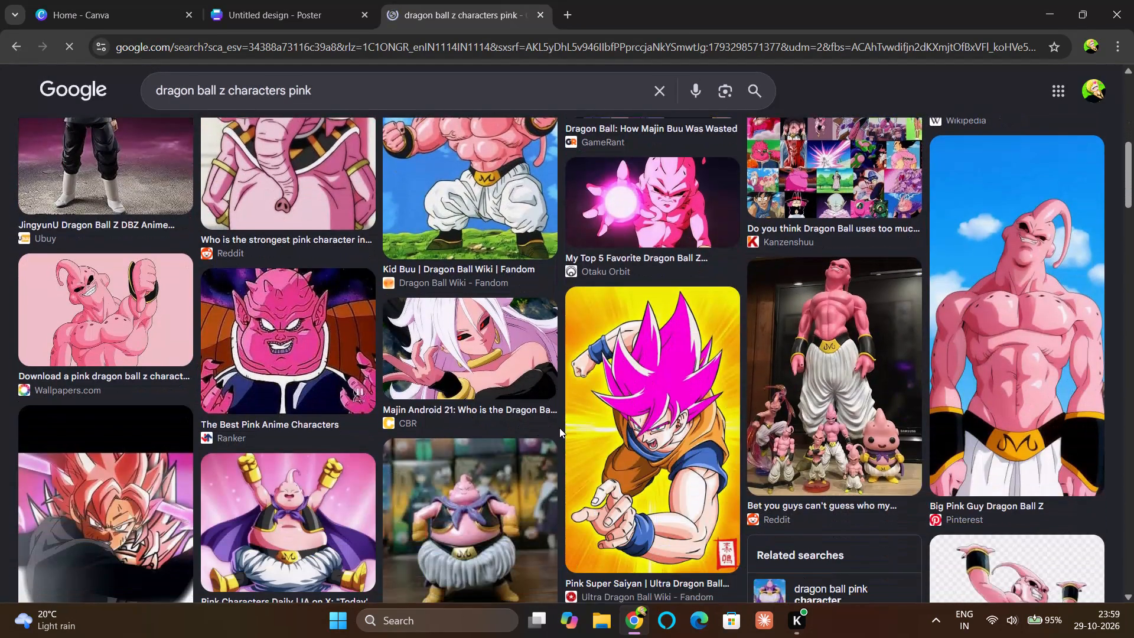
scroll(559, 428, down, 10)
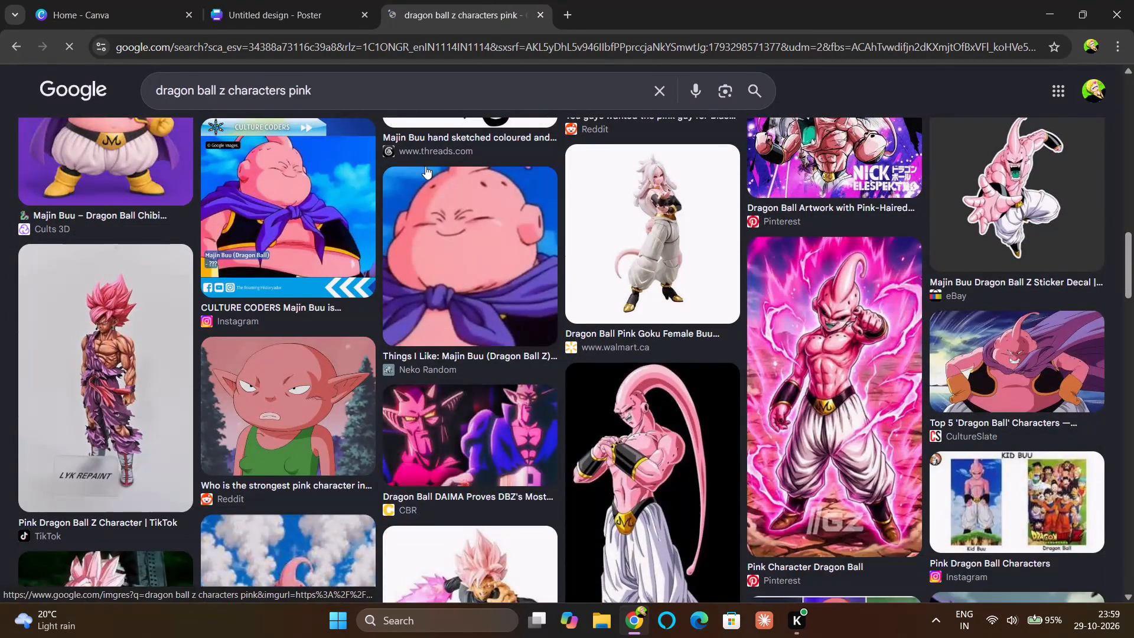
Change the image search query to "dragon ball z characters png" and run it.
click(372, 95)
key(space)
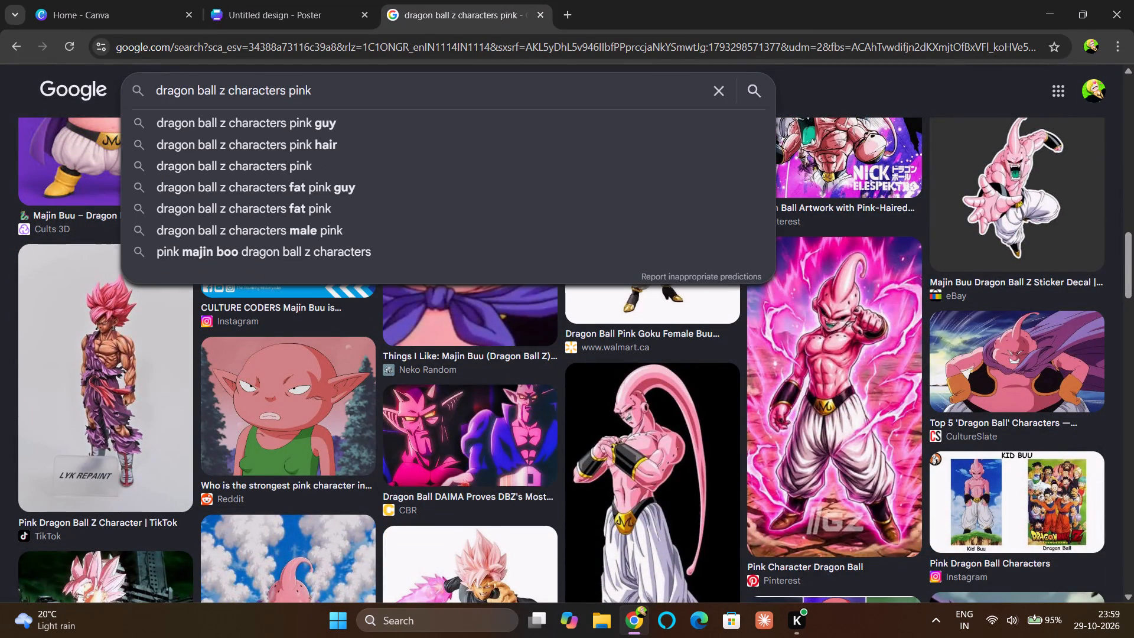
key(BackSpace)
key(BackSpace)
key(BackSpace)
key(BackSpace)
text(ng)
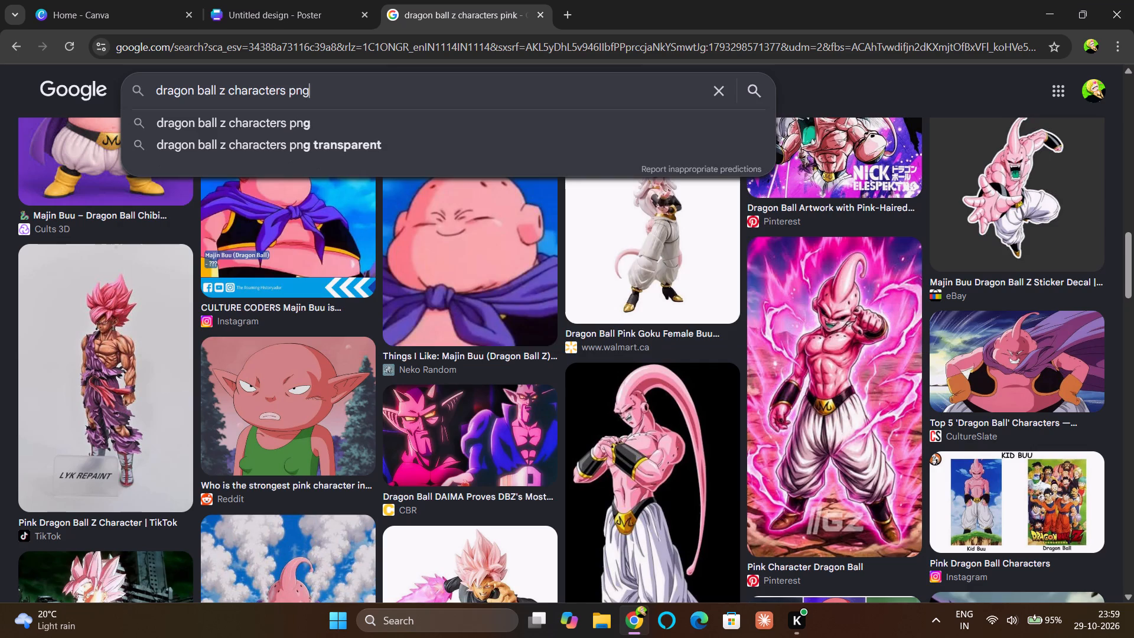
key(Return)
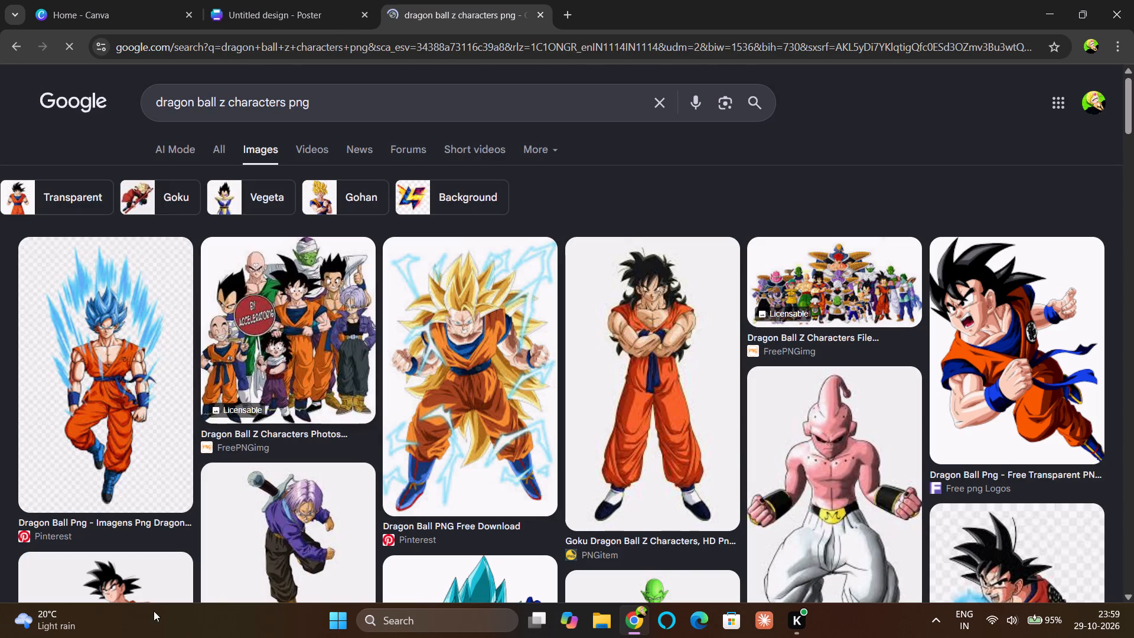
Save the golden-haired Goku picture from the Pinterest result "Dragon Ball PNG Free Download" to the computer.
click(475, 394)
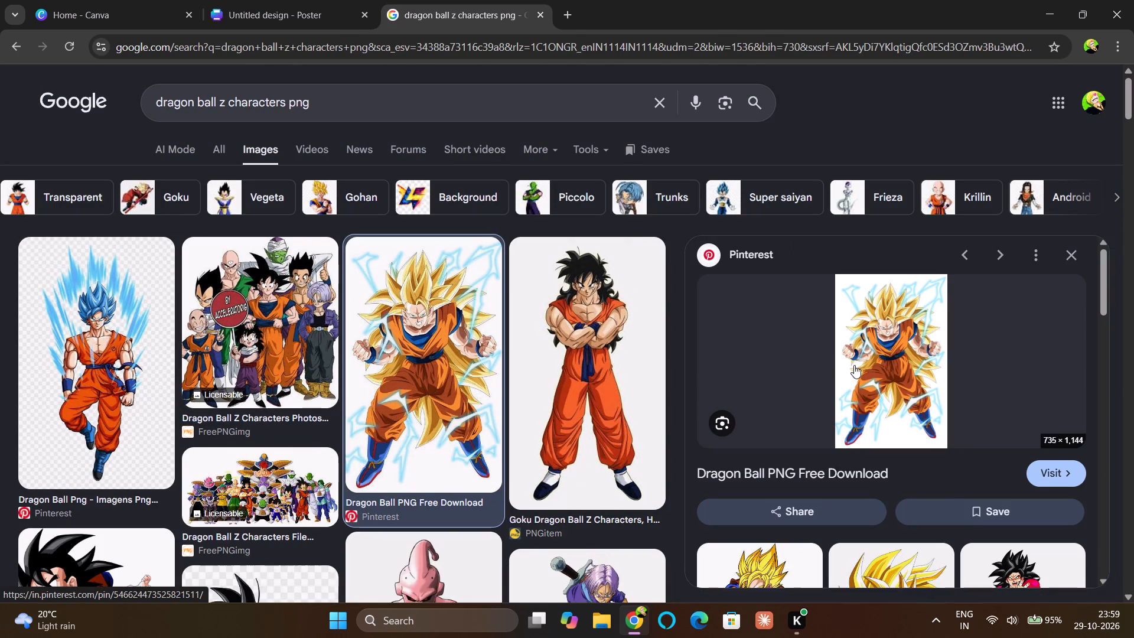
right_click(421, 356)
click(487, 247)
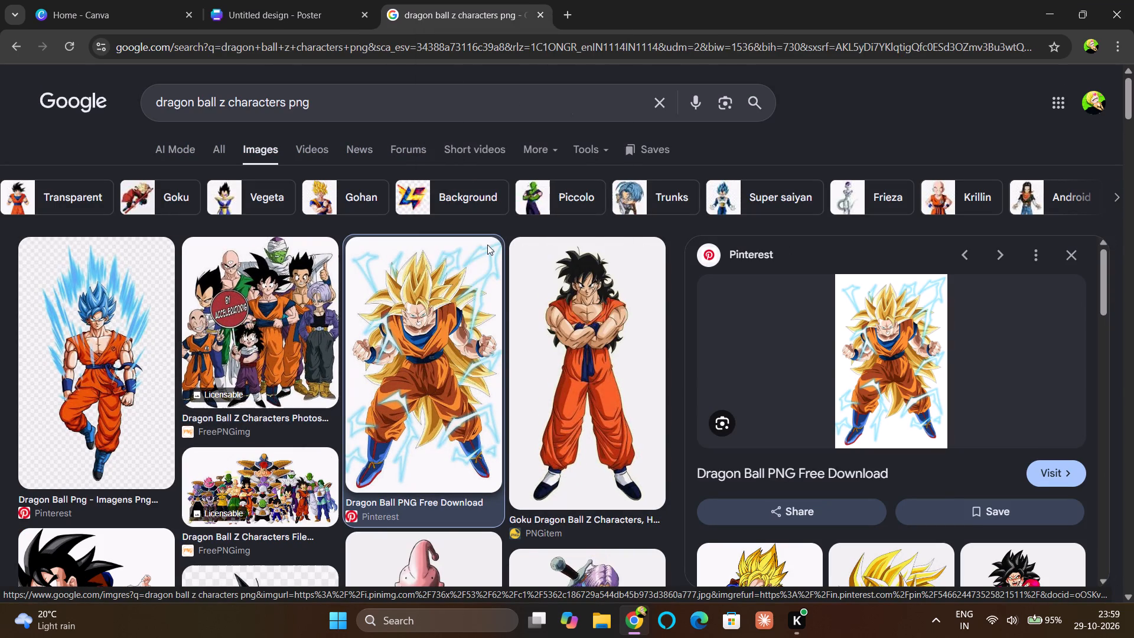
key(Return)
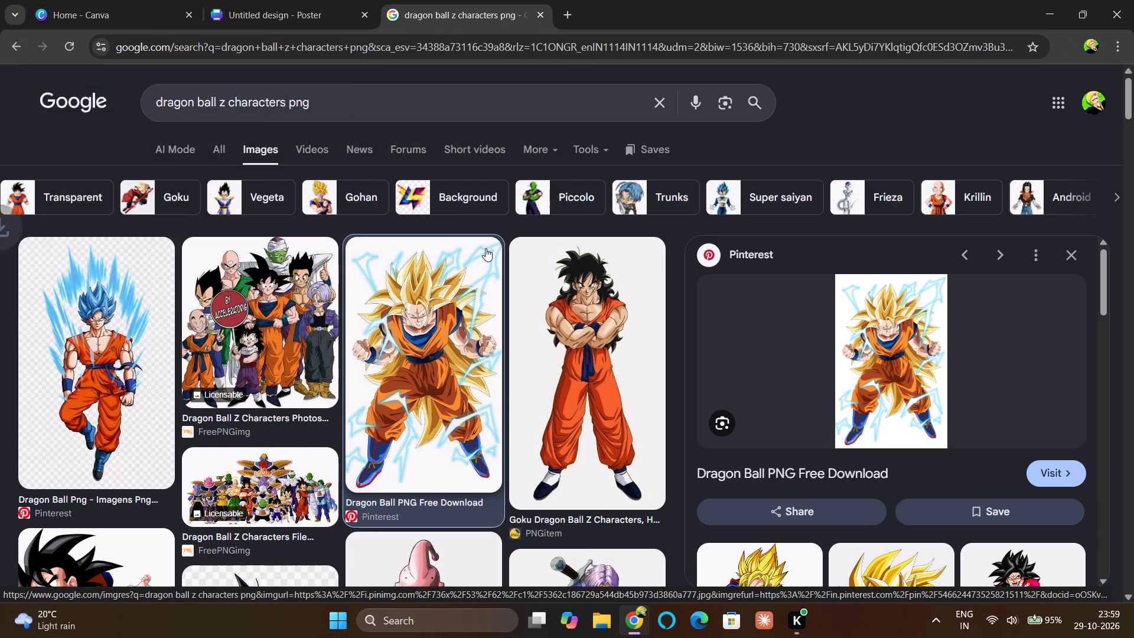
Search Google for "bgm remover" in a new browser tab.
click(565, 11)
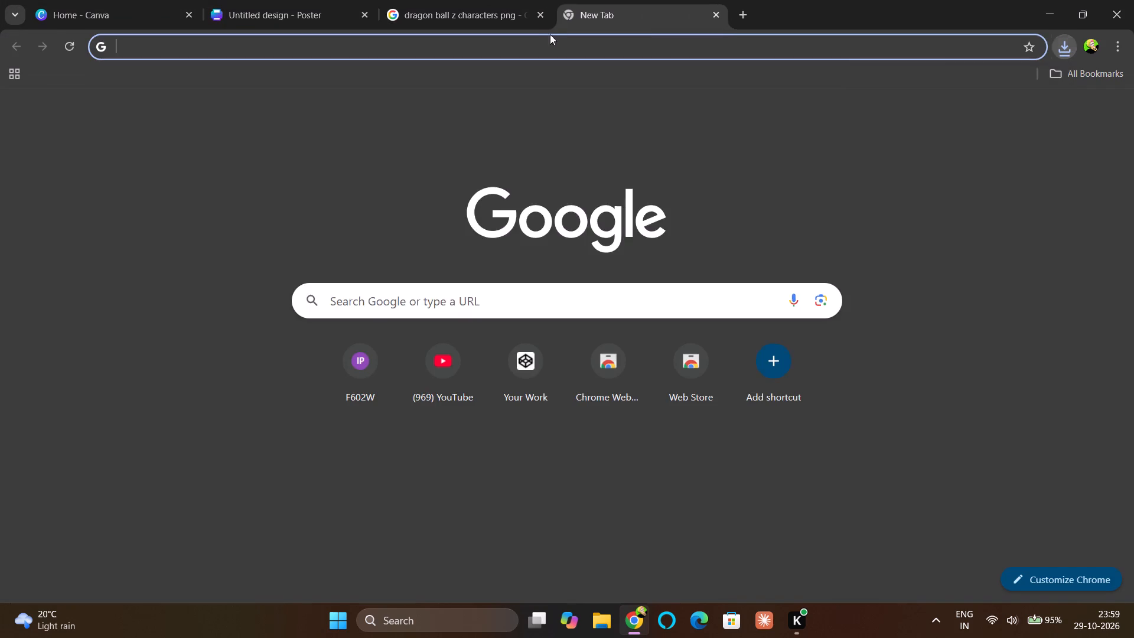
click(543, 48)
text(bgm)
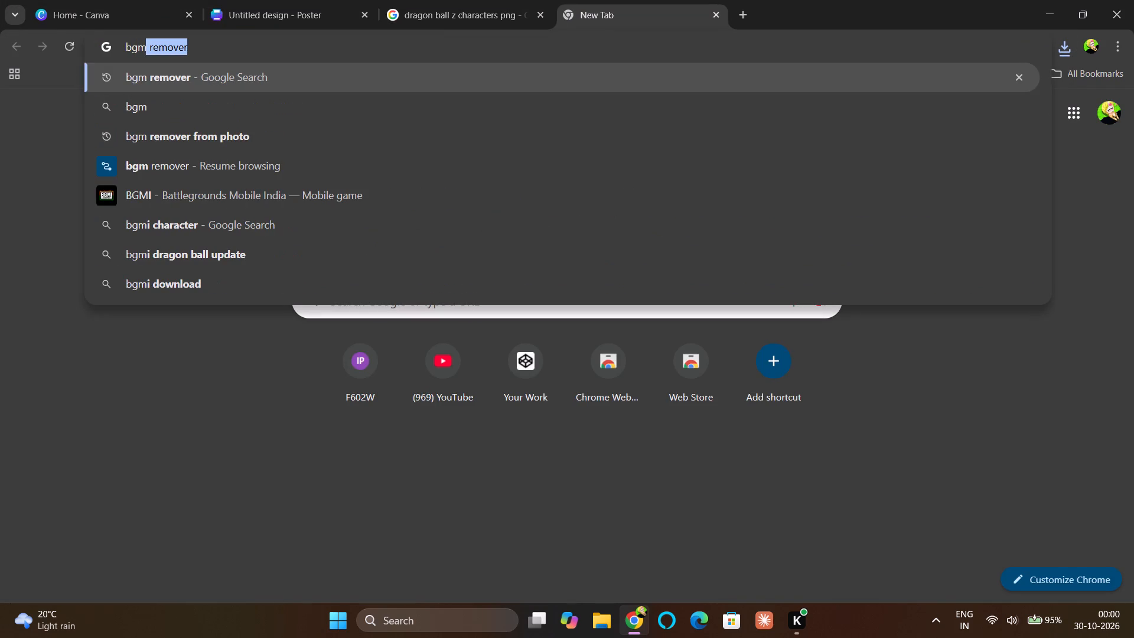
key(Return)
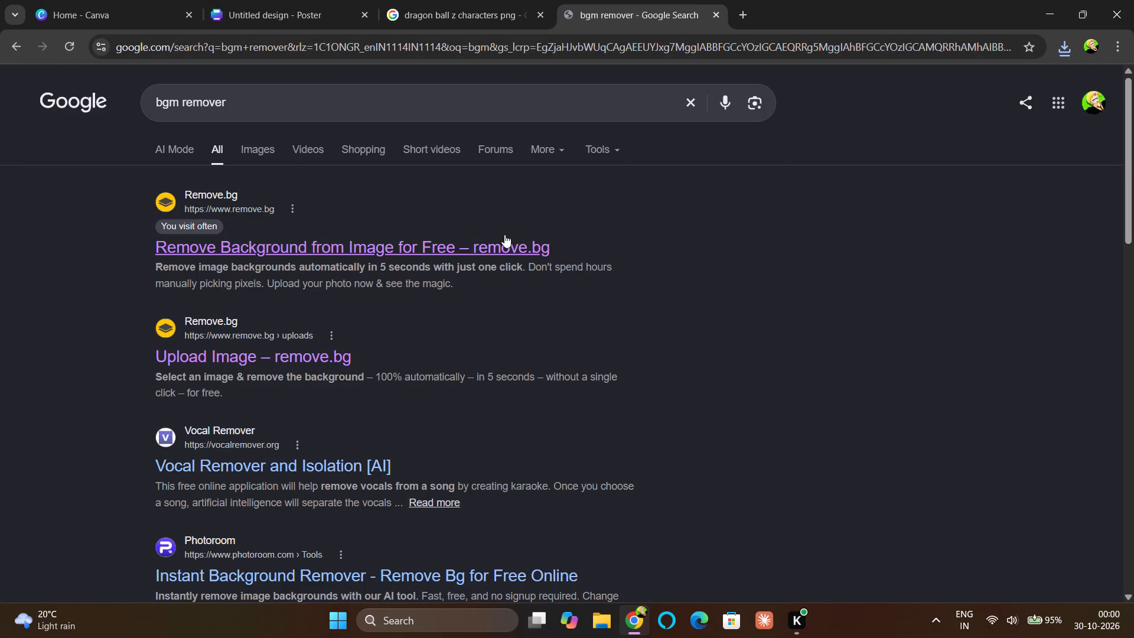
Open the remove.bg website from the search results.
click(475, 255)
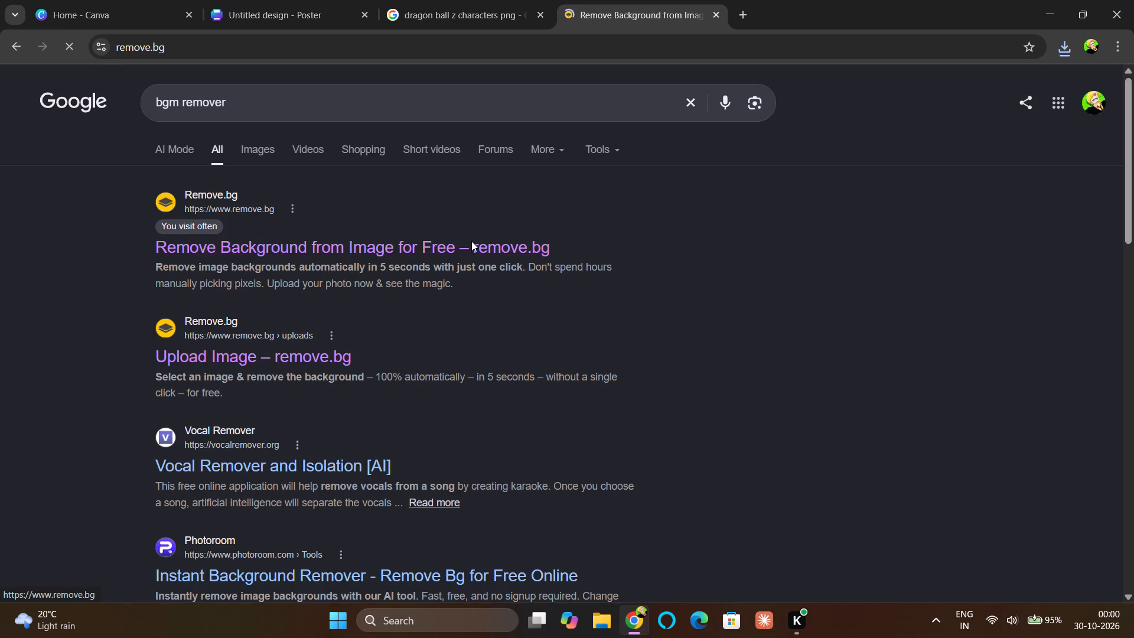
Back in the Dragon Ball Z image results, save the PNGitem picture of purple-haired Trunks with a sword to the computer.
click(442, 22)
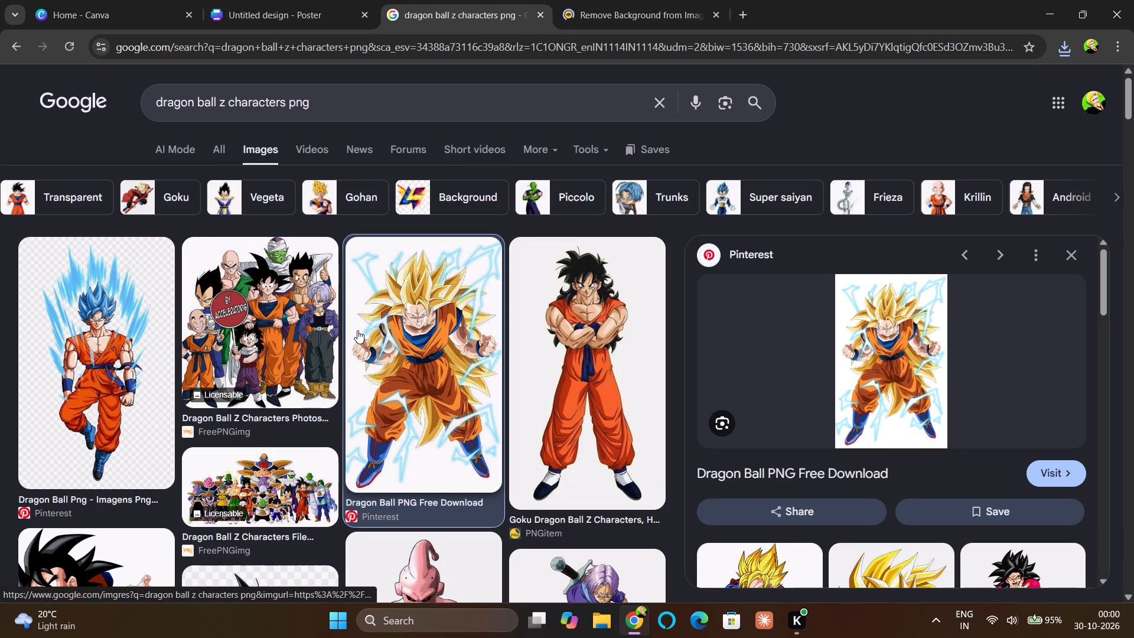
scroll(379, 424, down, 1)
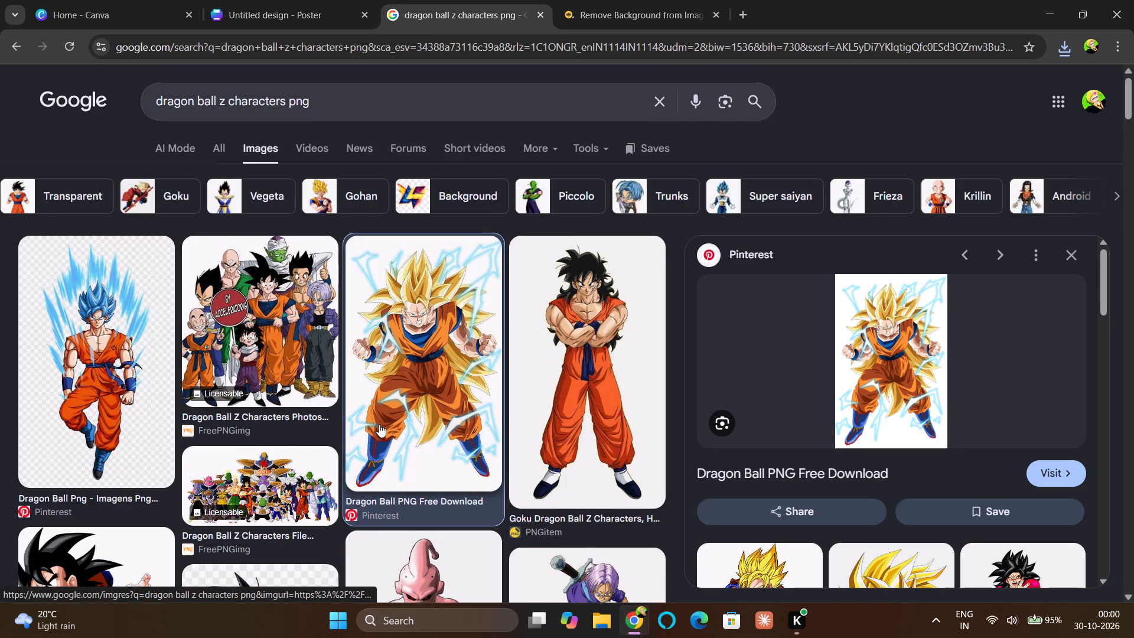
scroll(379, 424, down, 2)
scroll(562, 415, down, 1)
click(598, 334)
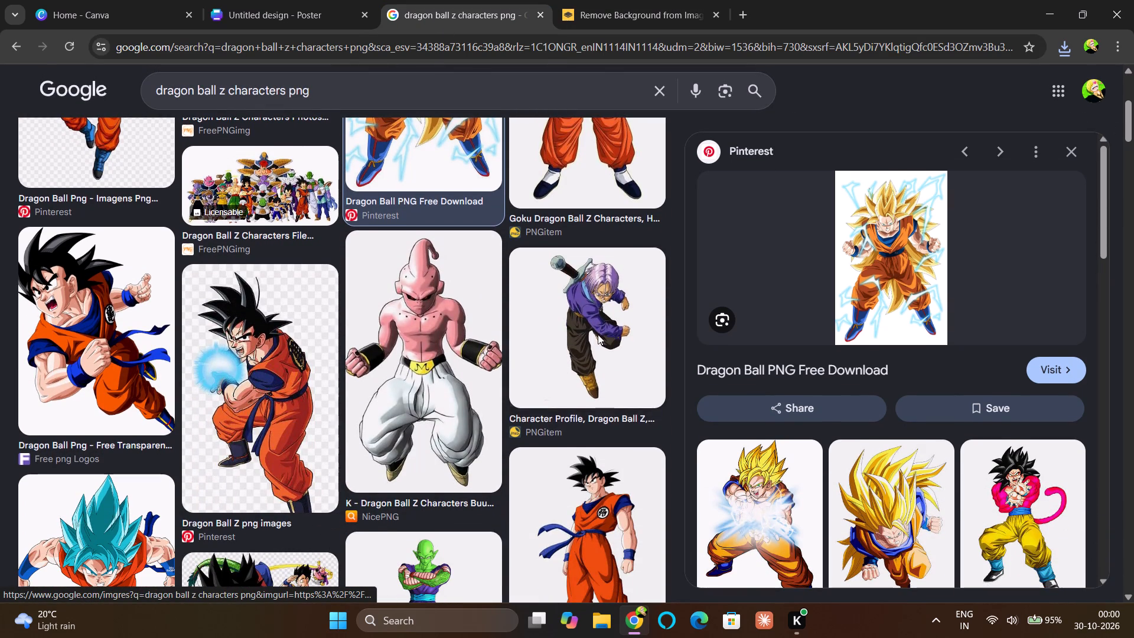
right_click(564, 341)
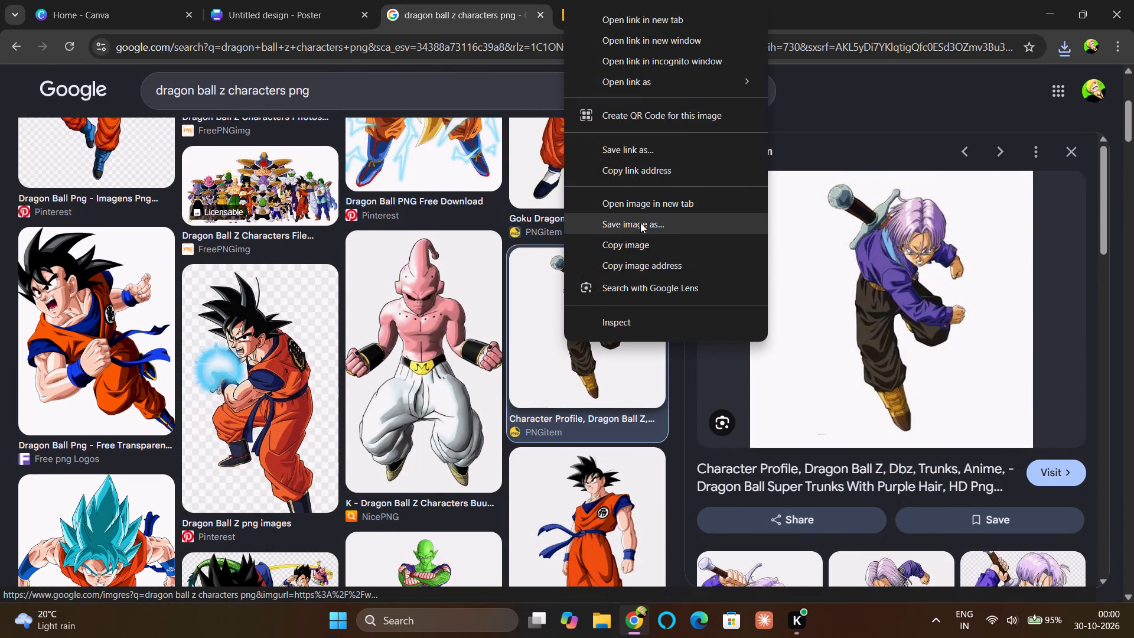
click(640, 223)
key(Return)
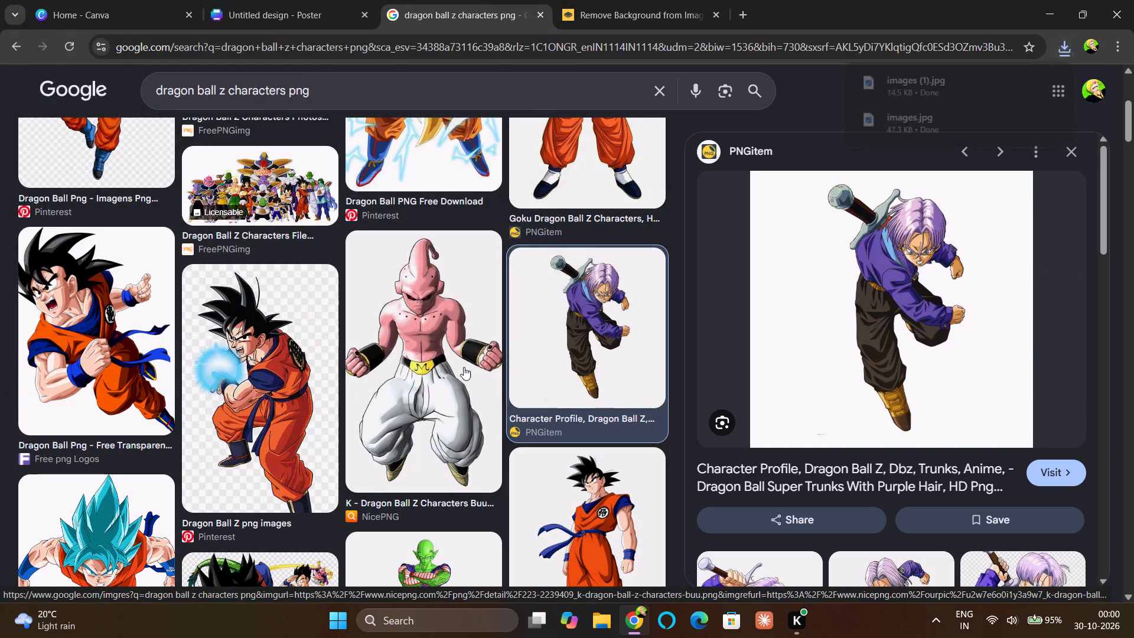
Save the Pinterest picture of black-haired Goku holding a blue energy ball to the computer.
scroll(322, 385, down, 1)
right_click(272, 354)
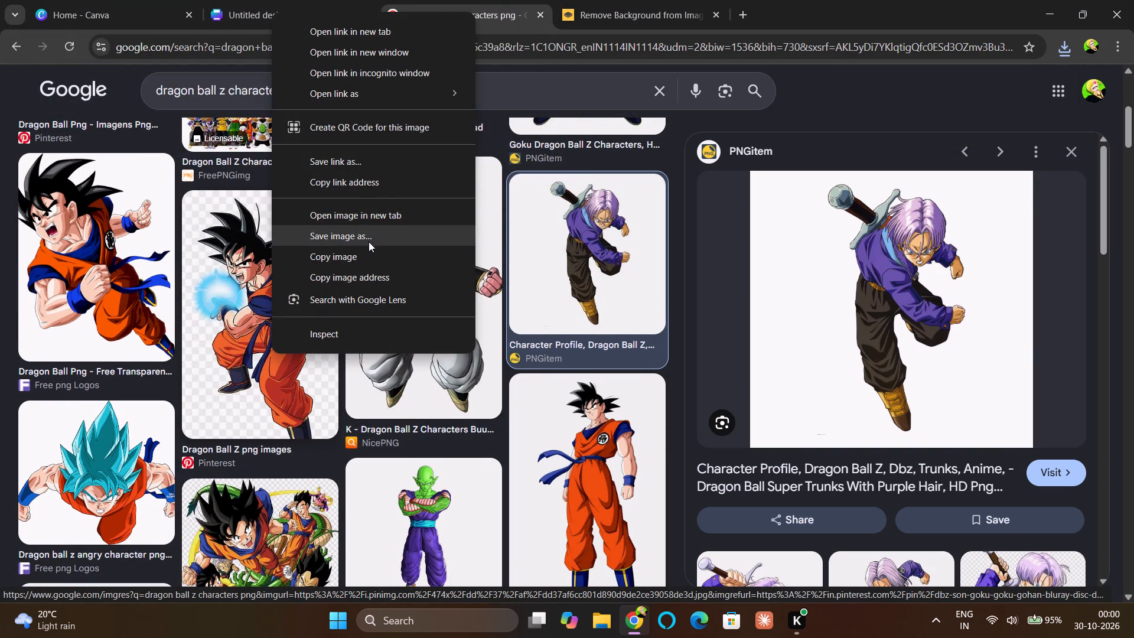
click(369, 242)
key(Return)
Save the PNGitem picture of Goku with pink fur, a tail and yellow trousers to the computer.
scroll(350, 281, down, 2)
scroll(327, 343, down, 1)
scroll(423, 324, down, 3)
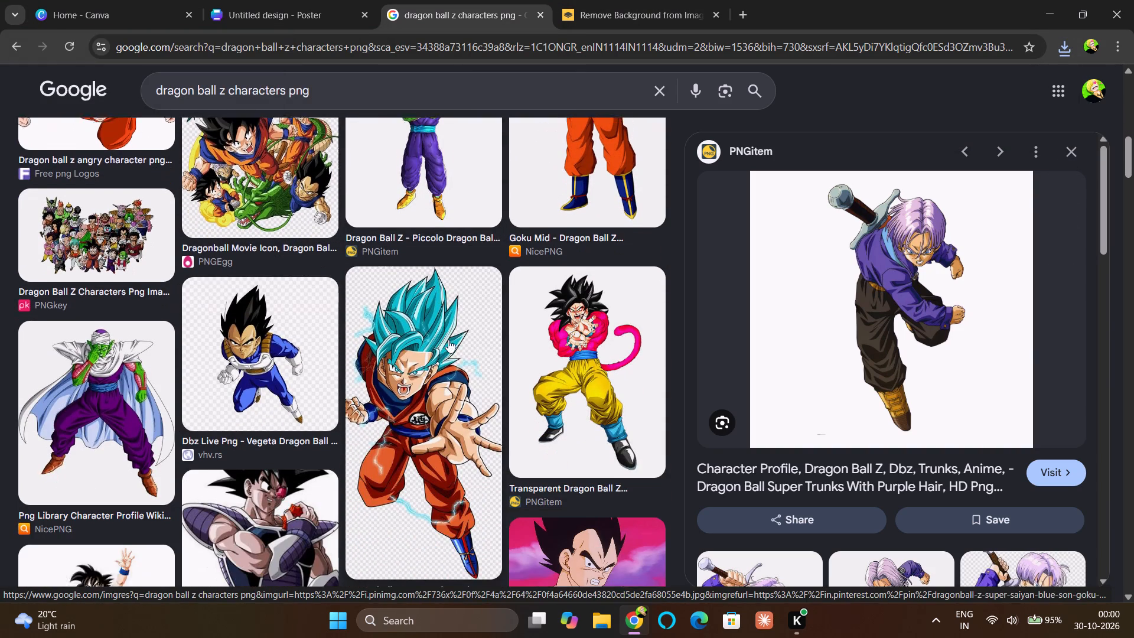
right_click(573, 336)
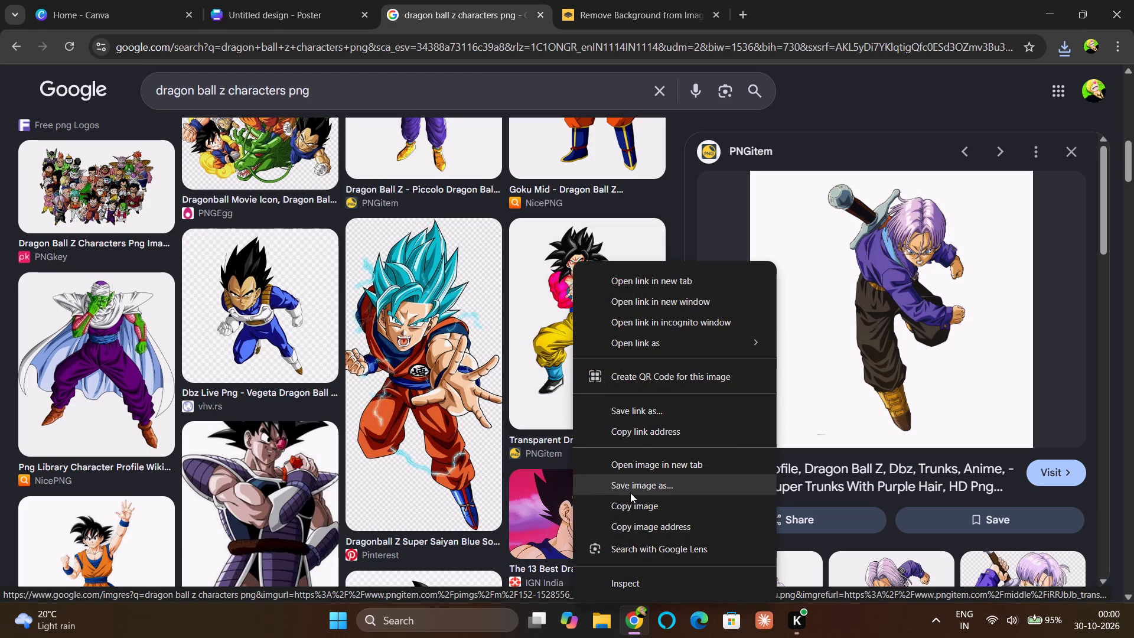
click(630, 492)
key(Return)
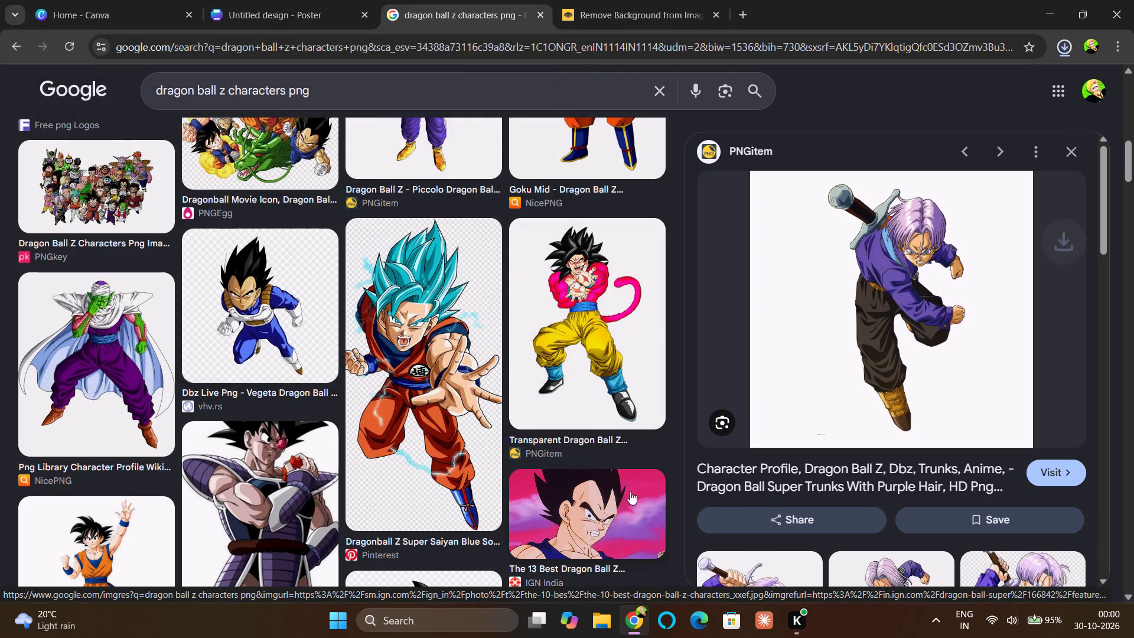
Save the Pinterest picture of blue-haired Super Saiyan Blue Goku reaching forward to the computer.
click(415, 369)
right_click(415, 369)
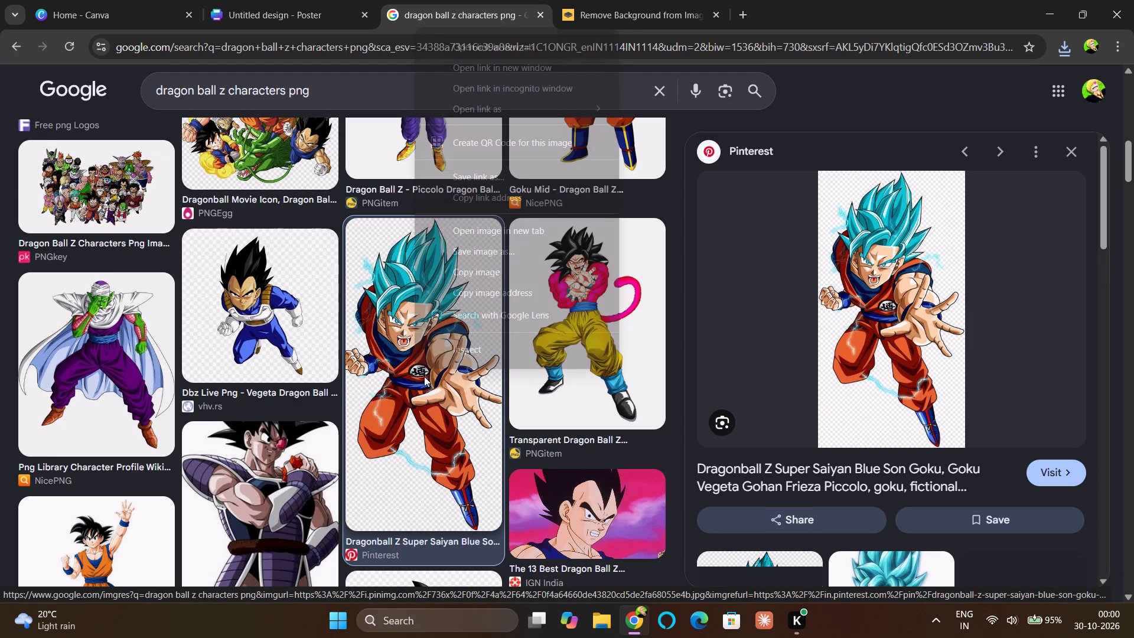
click(507, 255)
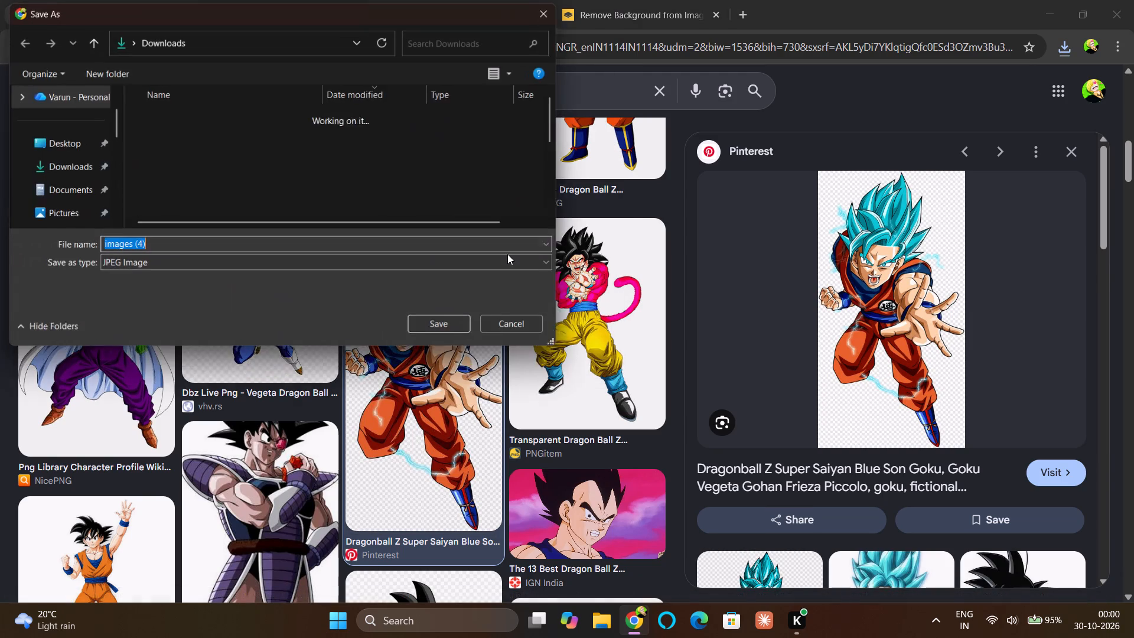
key(Return)
Switch to the remove.bg page and start an image upload from the Downloads folder.
click(596, 1)
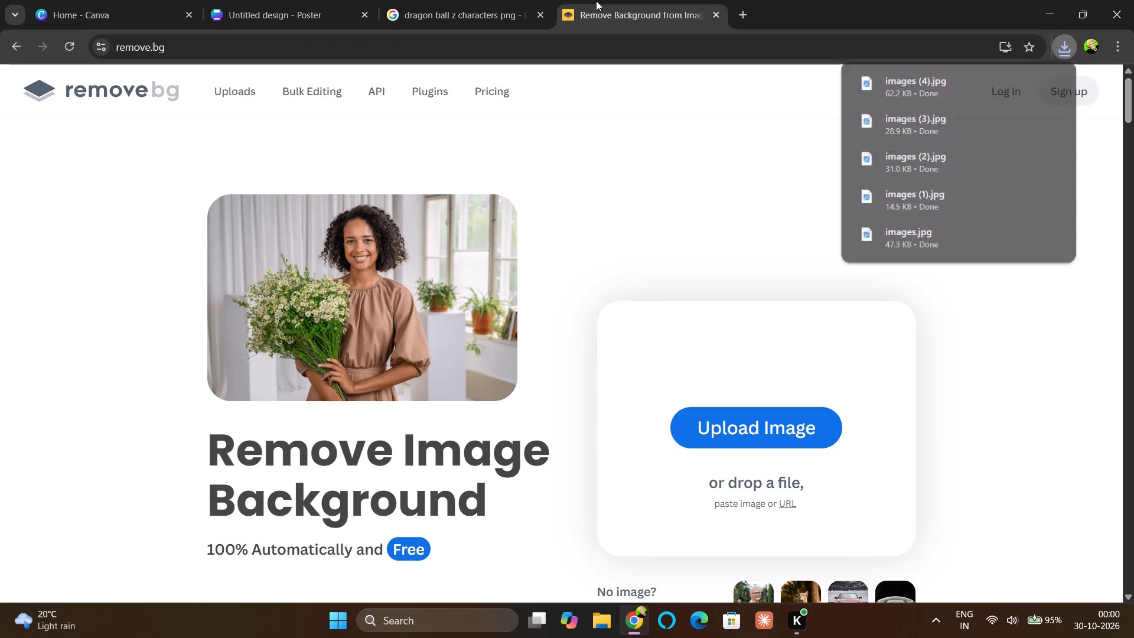
click(694, 425)
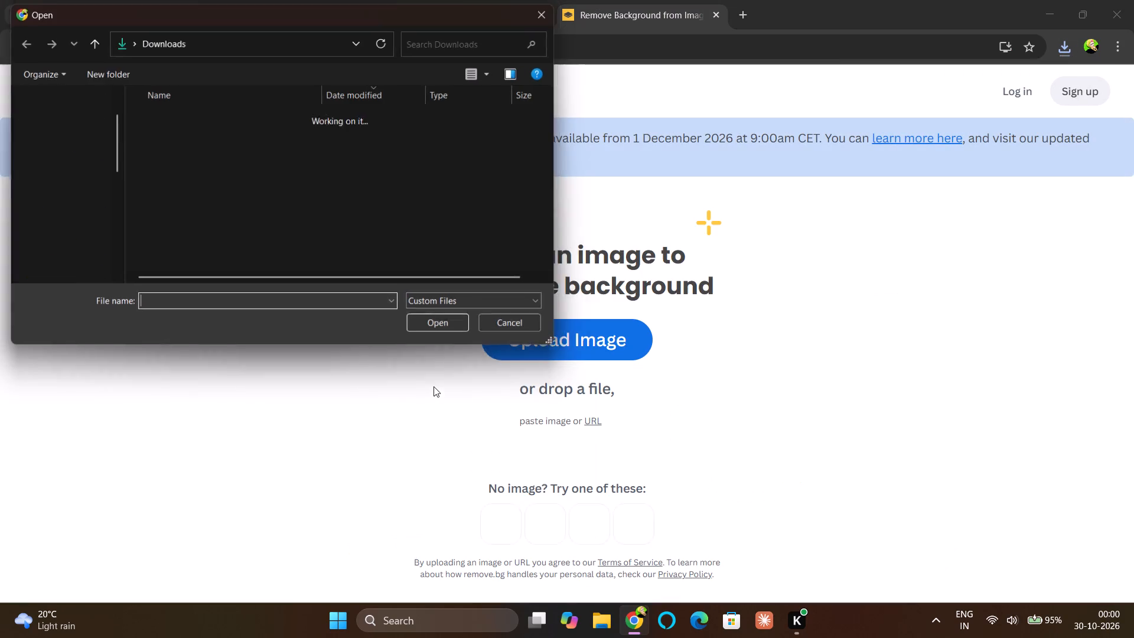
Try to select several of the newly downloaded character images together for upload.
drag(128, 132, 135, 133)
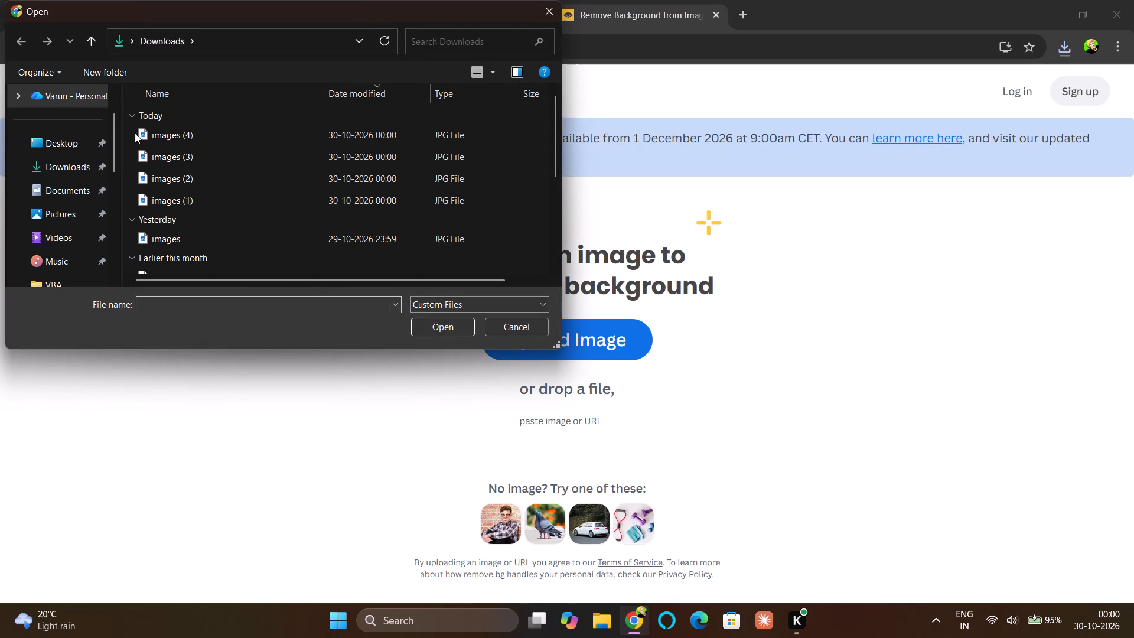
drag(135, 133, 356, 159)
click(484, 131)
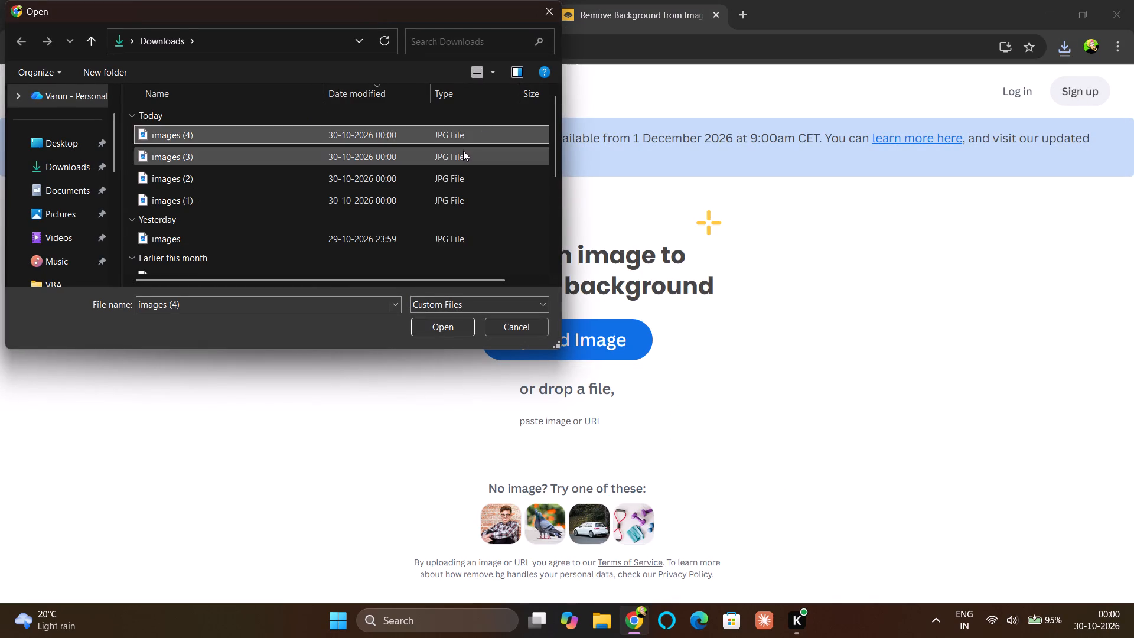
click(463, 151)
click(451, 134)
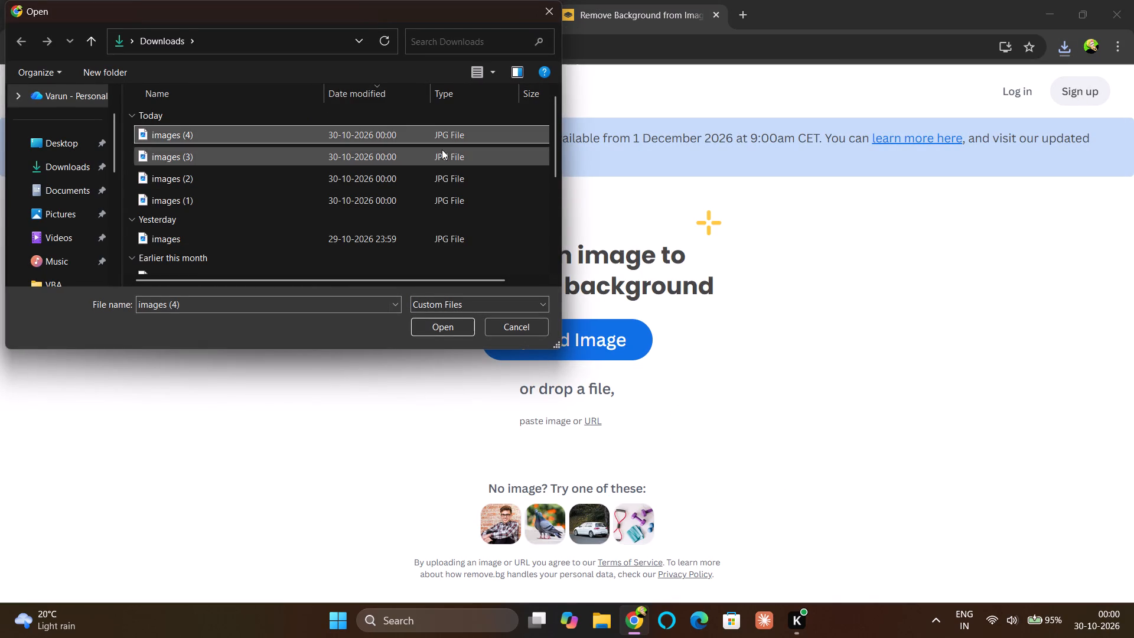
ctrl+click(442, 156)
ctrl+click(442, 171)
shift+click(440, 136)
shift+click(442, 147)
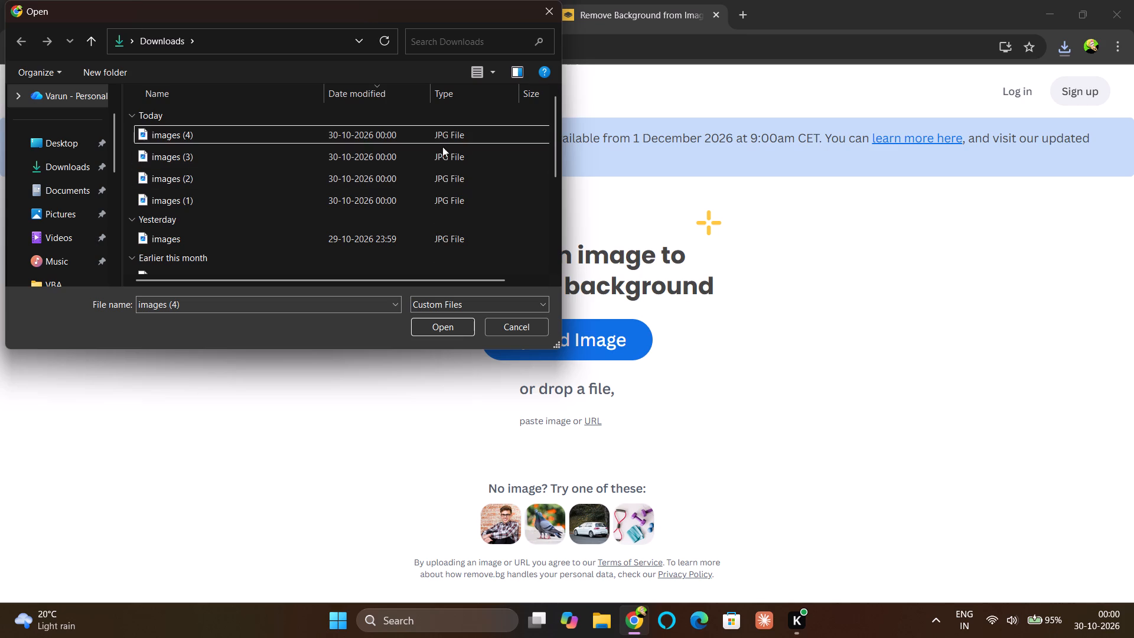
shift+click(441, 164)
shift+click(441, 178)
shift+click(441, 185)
Upload the file images (1), the Trunks picture, for background removal.
shift+click(441, 193)
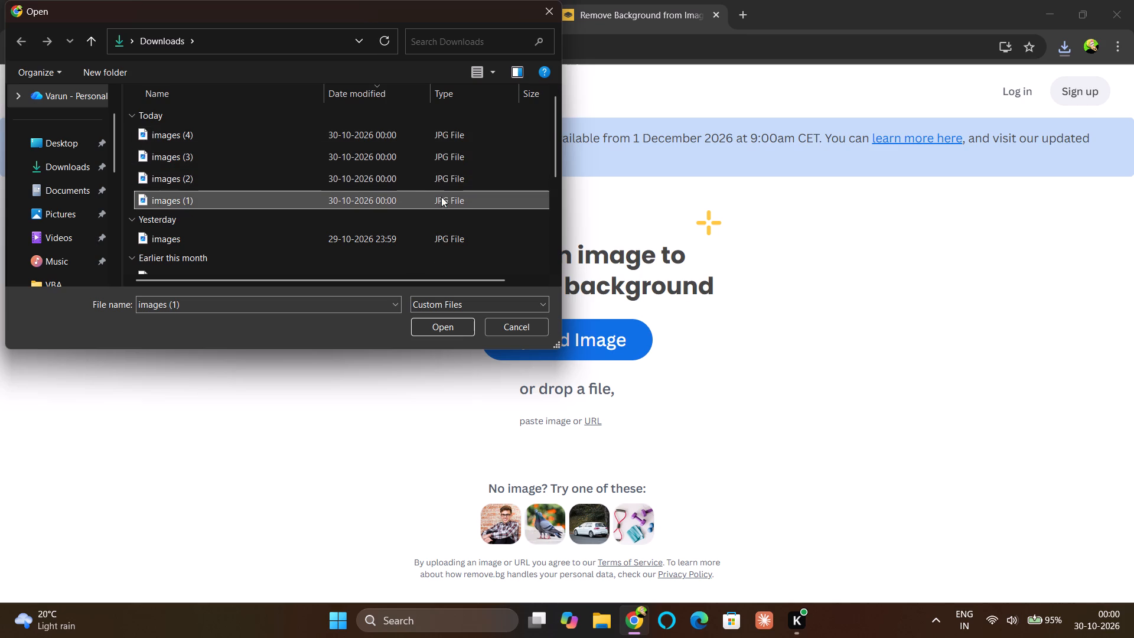
click(397, 304)
click(397, 304)
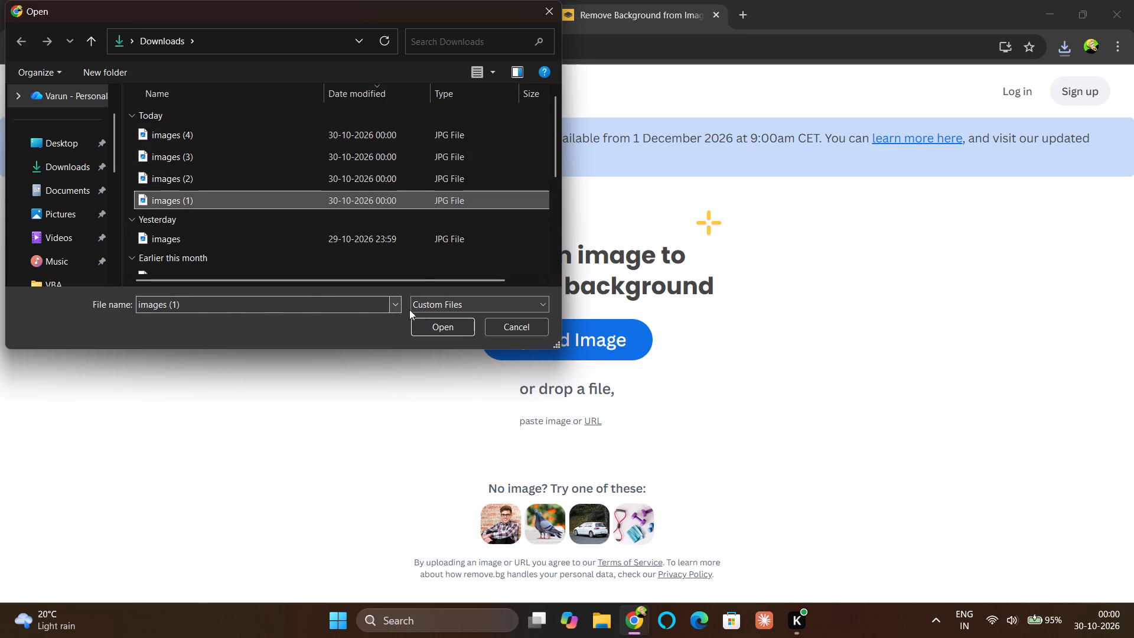
click(428, 325)
Add the file images (4), the blue-haired Goku picture, for background removal.
scroll(565, 376, down, 1)
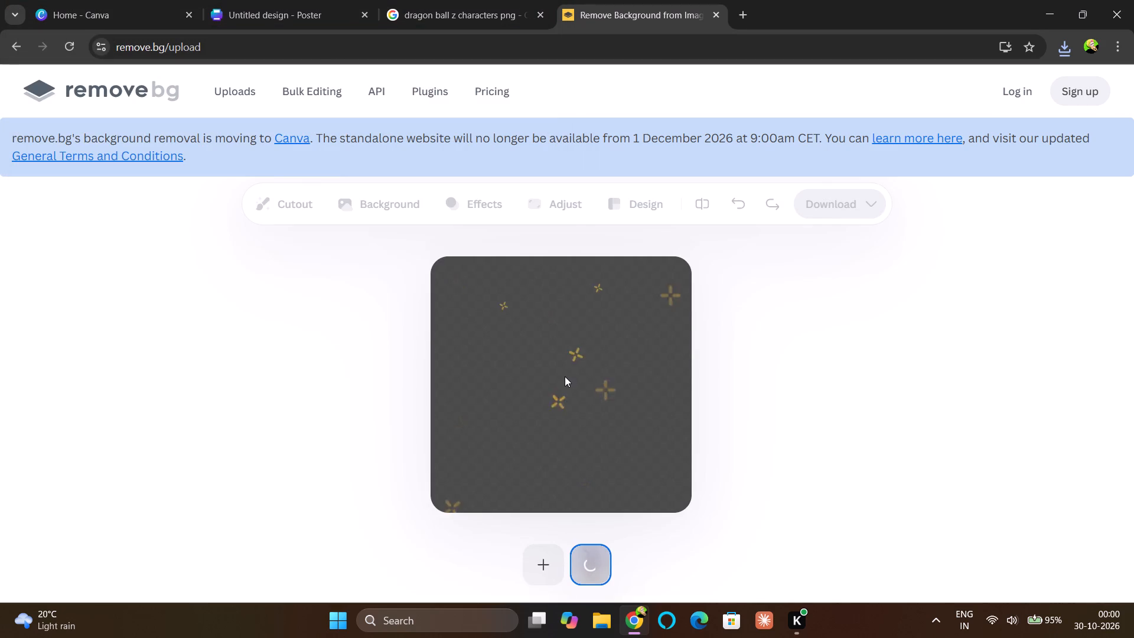
scroll(565, 376, down, 1)
click(545, 554)
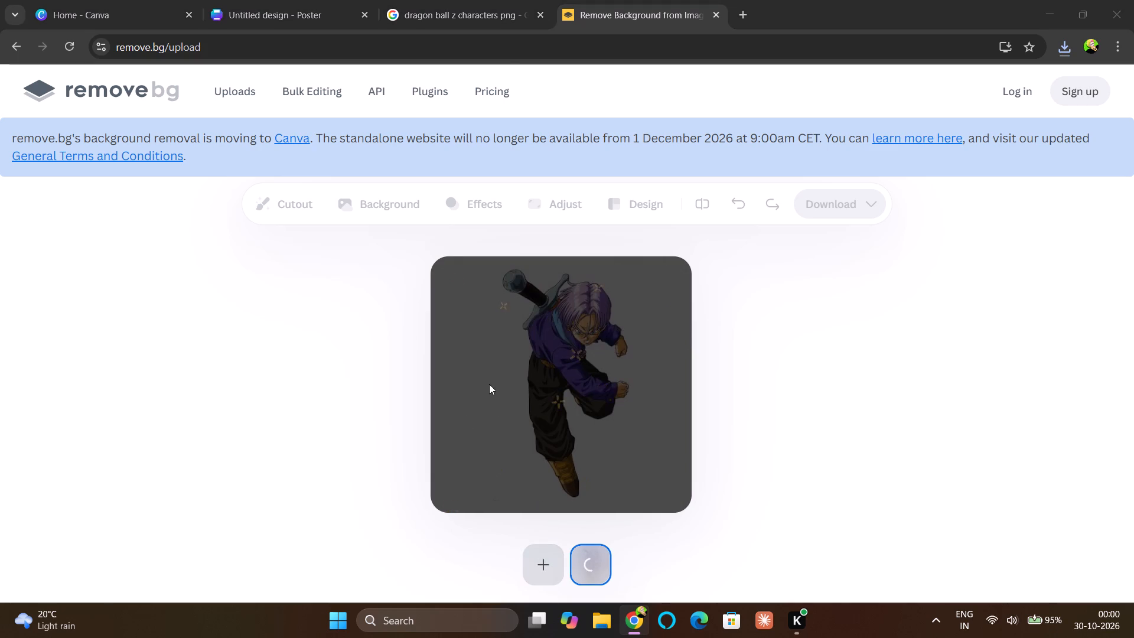
click(199, 137)
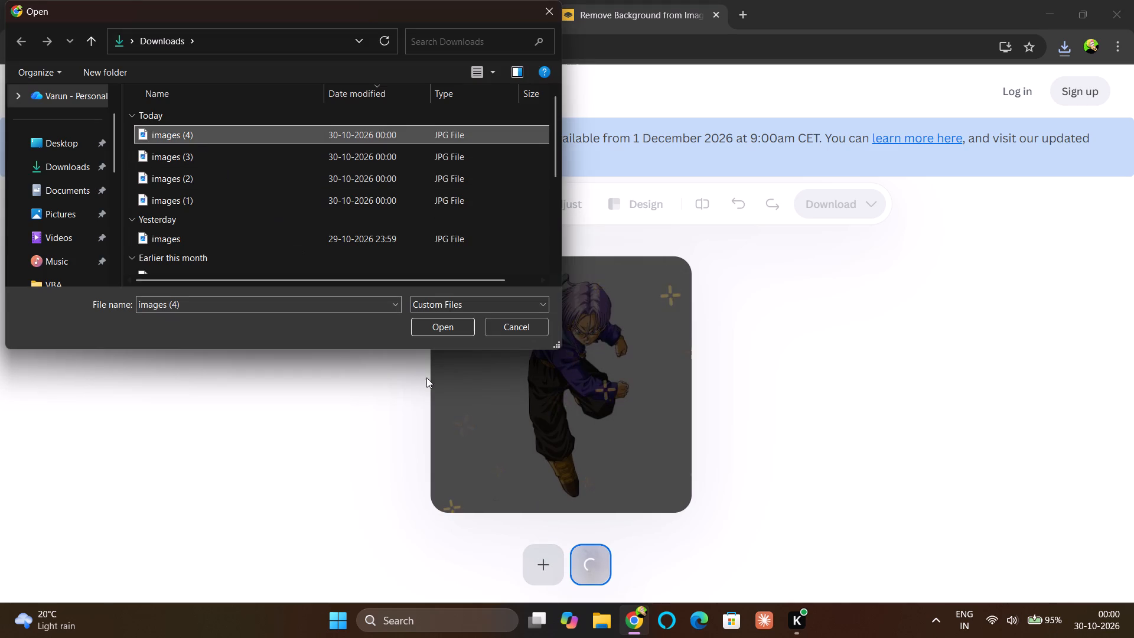
click(451, 331)
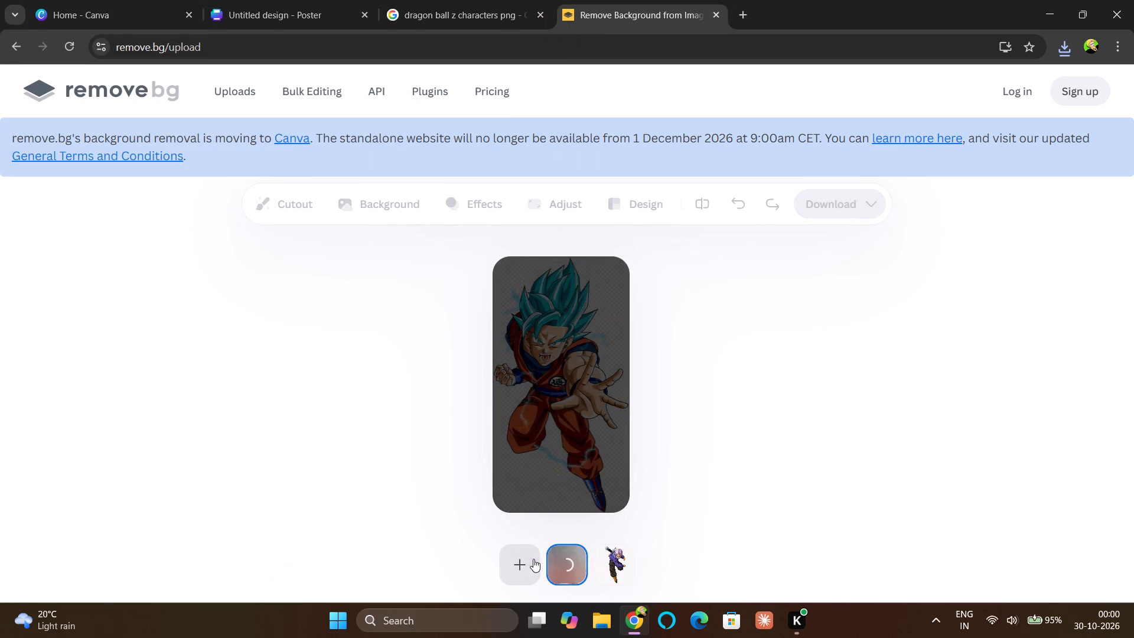
Add the file images (3), the pink-furred Goku picture, for background removal.
click(523, 559)
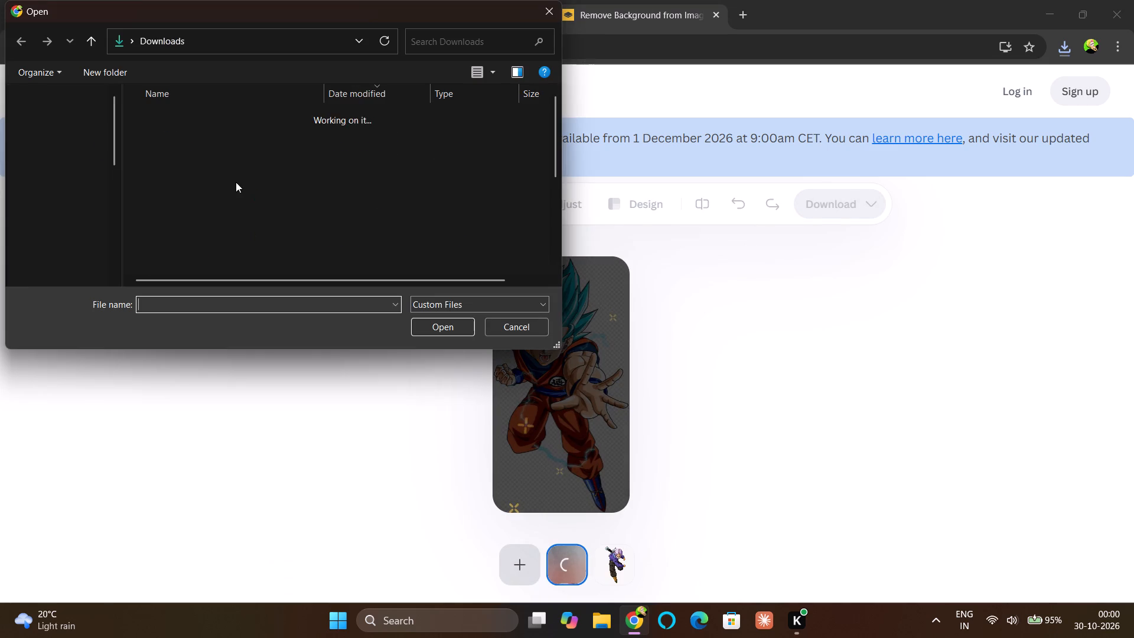
click(207, 152)
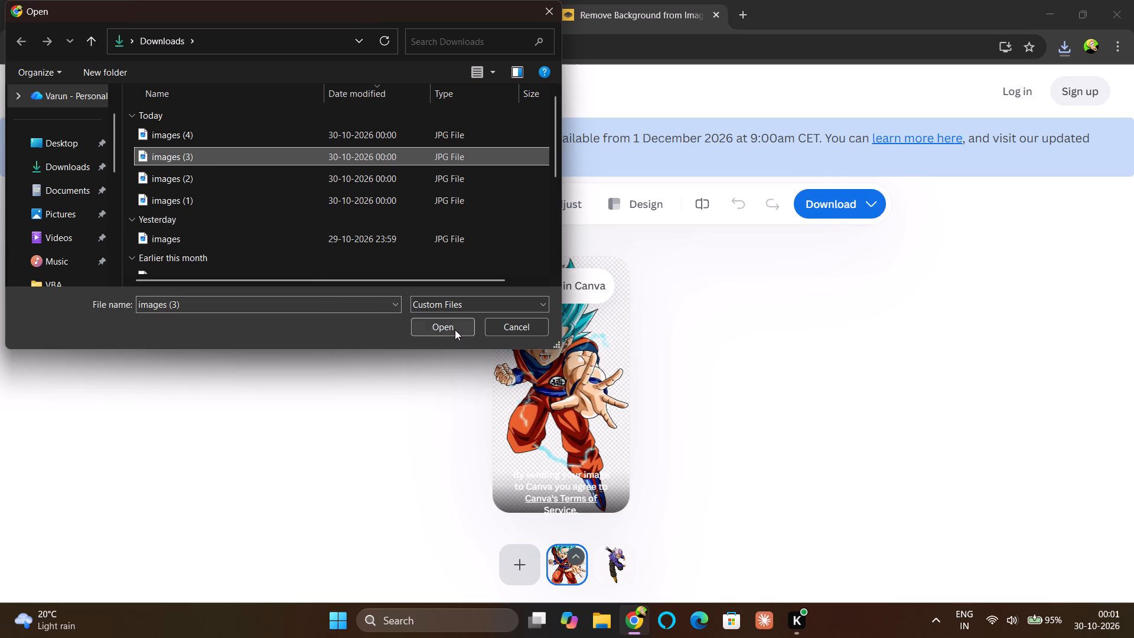
click(455, 330)
Add the file images (2), the picture of Goku with the energy ball, for background removal.
click(507, 555)
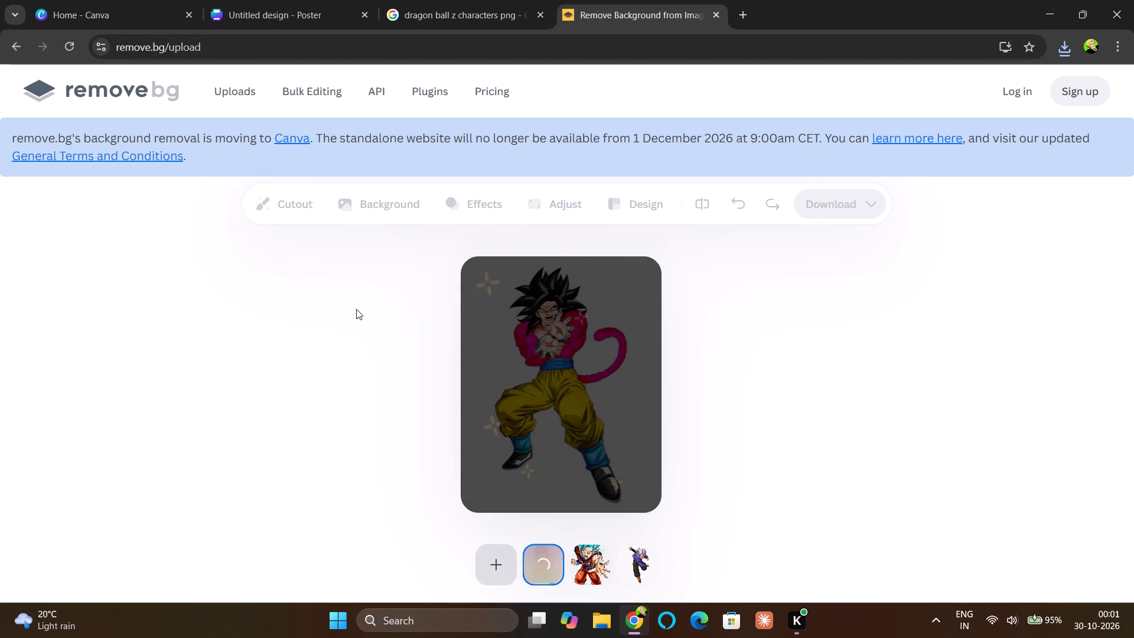
click(174, 187)
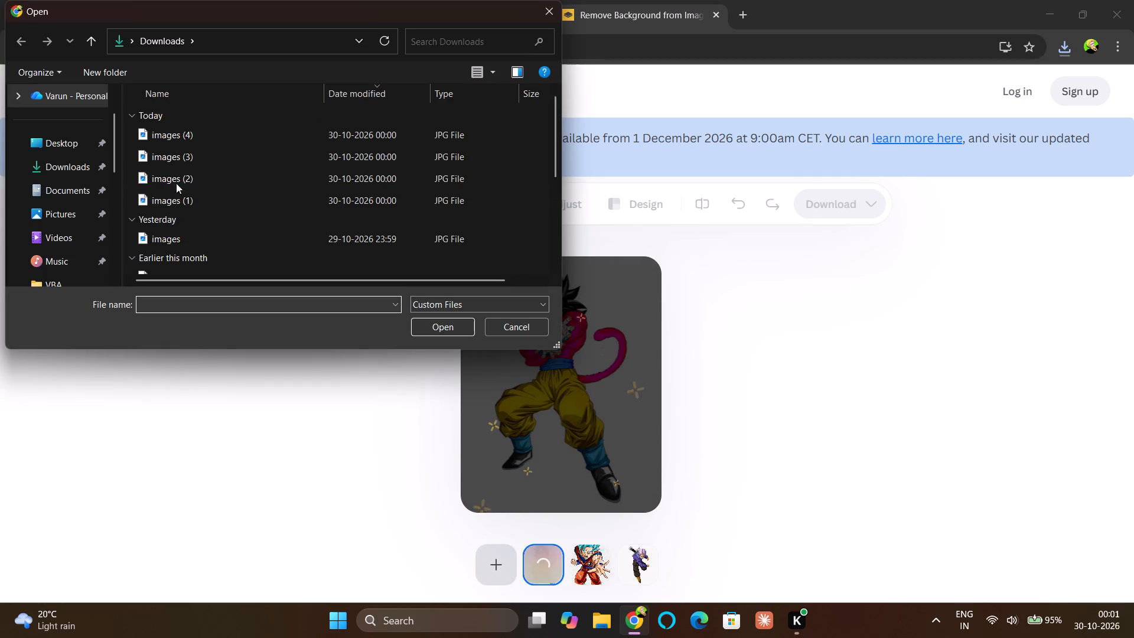
click(178, 180)
click(423, 331)
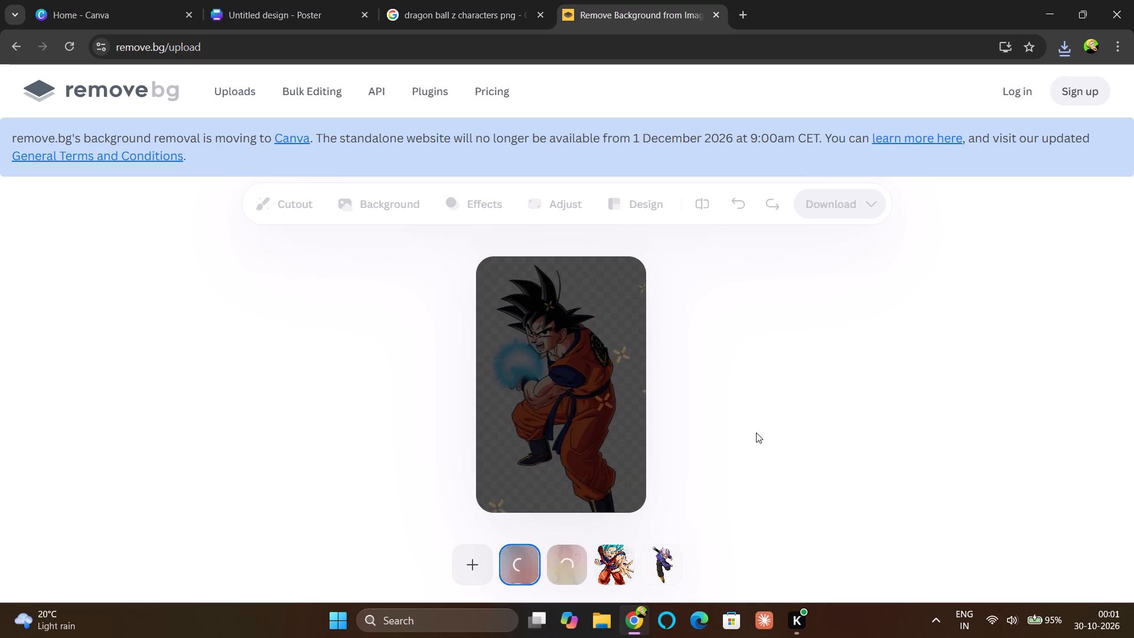
Download the blue-haired Goku cutout at Preview resolution.
click(616, 556)
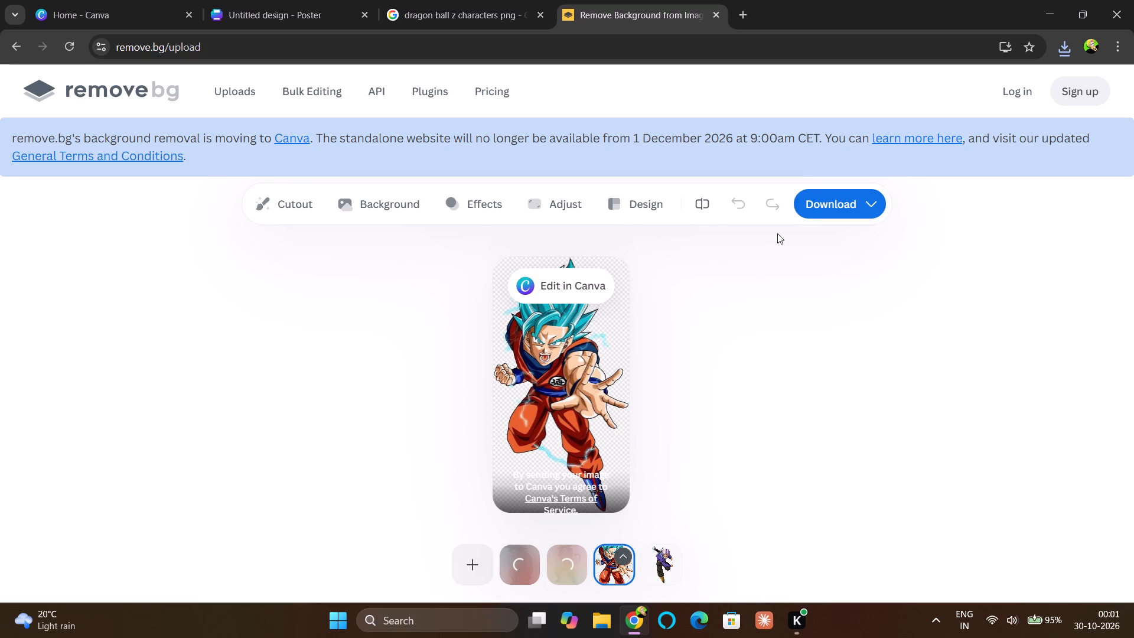
click(814, 206)
click(803, 255)
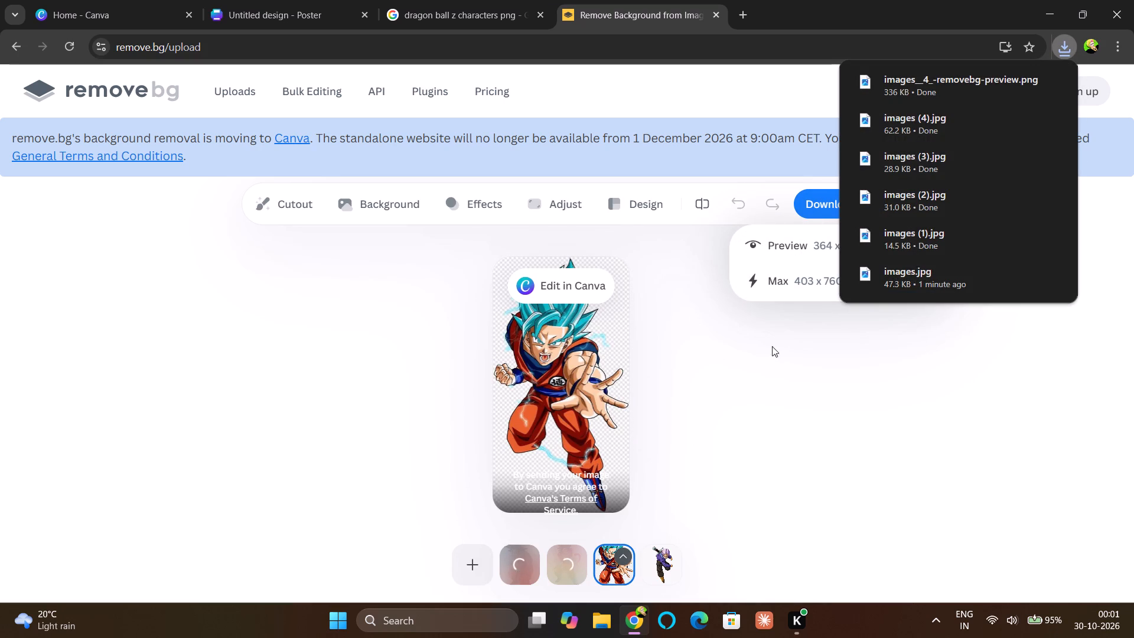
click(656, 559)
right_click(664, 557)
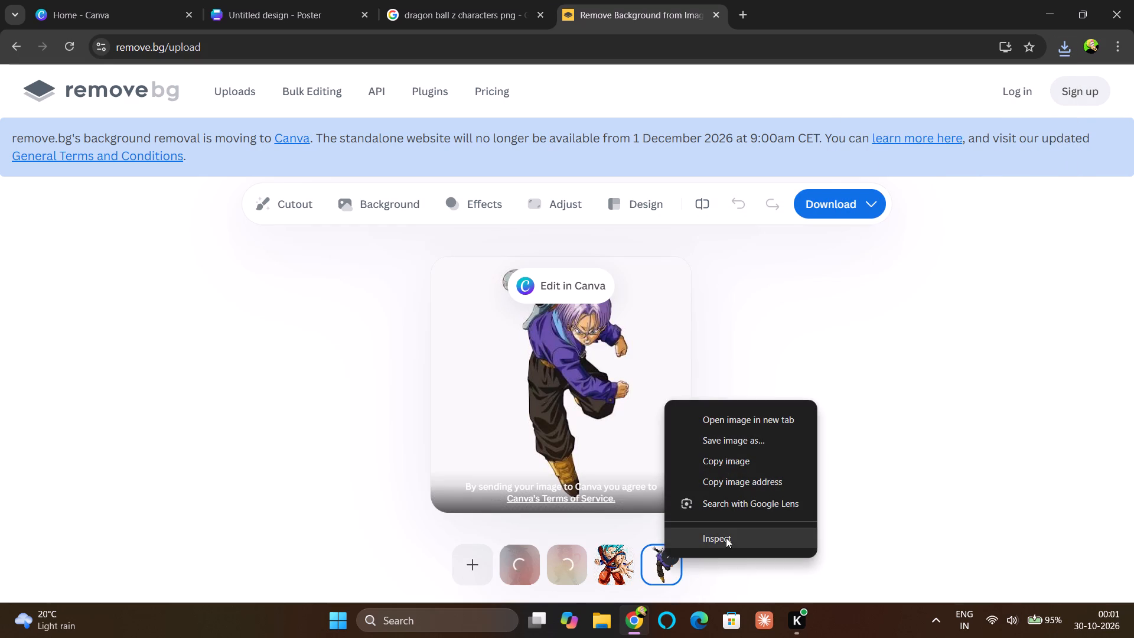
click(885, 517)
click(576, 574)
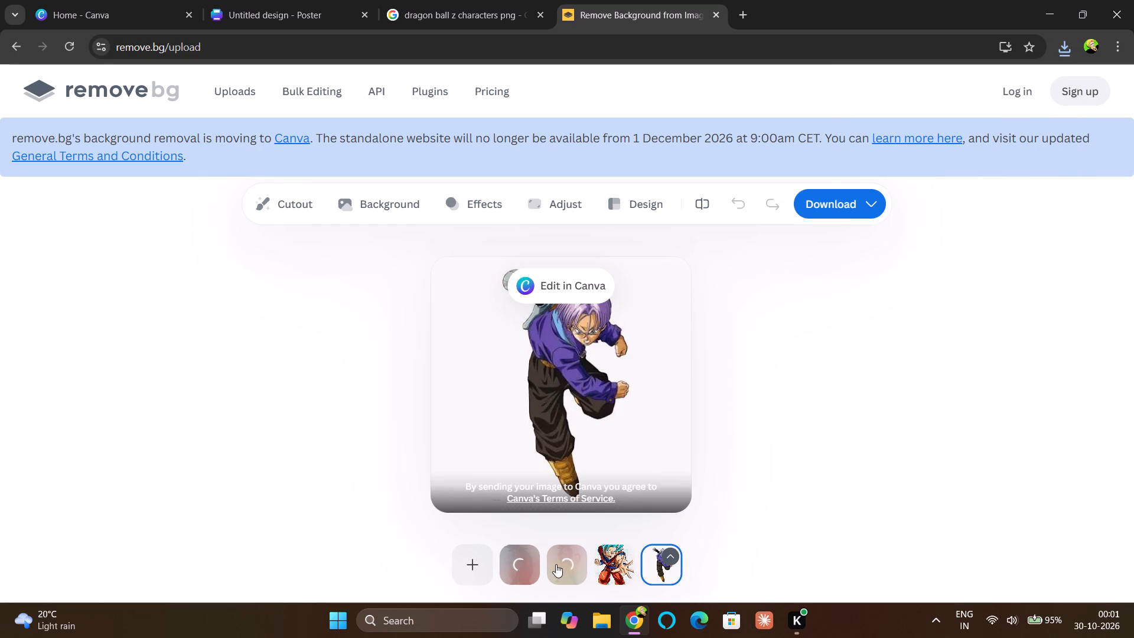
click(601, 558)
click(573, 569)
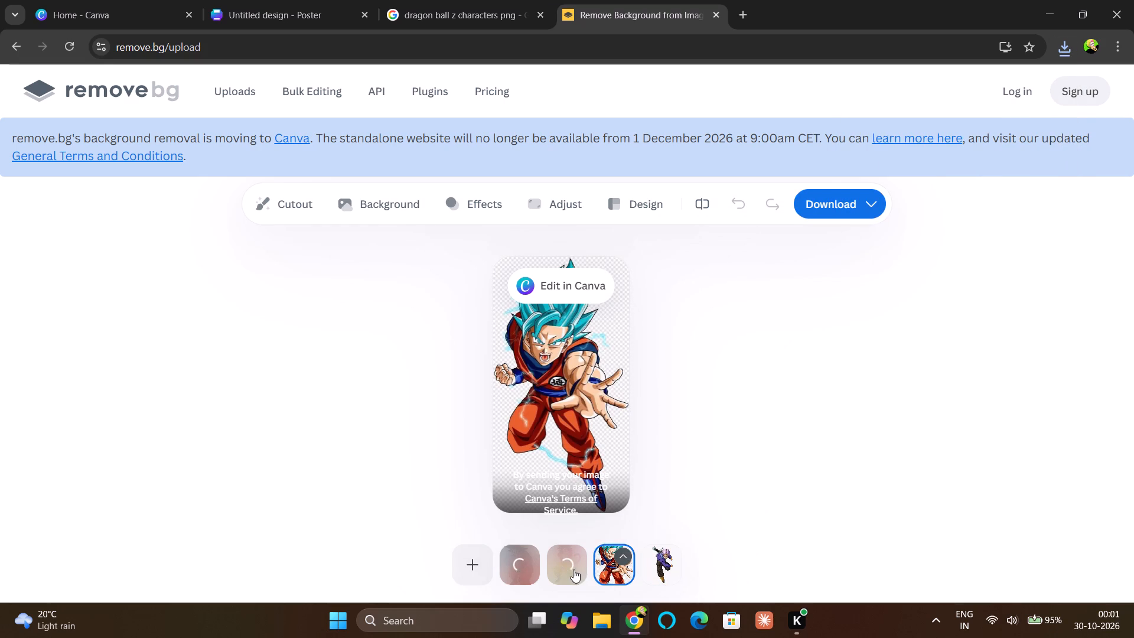
Upload the blue-haired Goku cutout, images__4_-removebg-preview, to the image uploads of the Canva poster design.
click(301, 13)
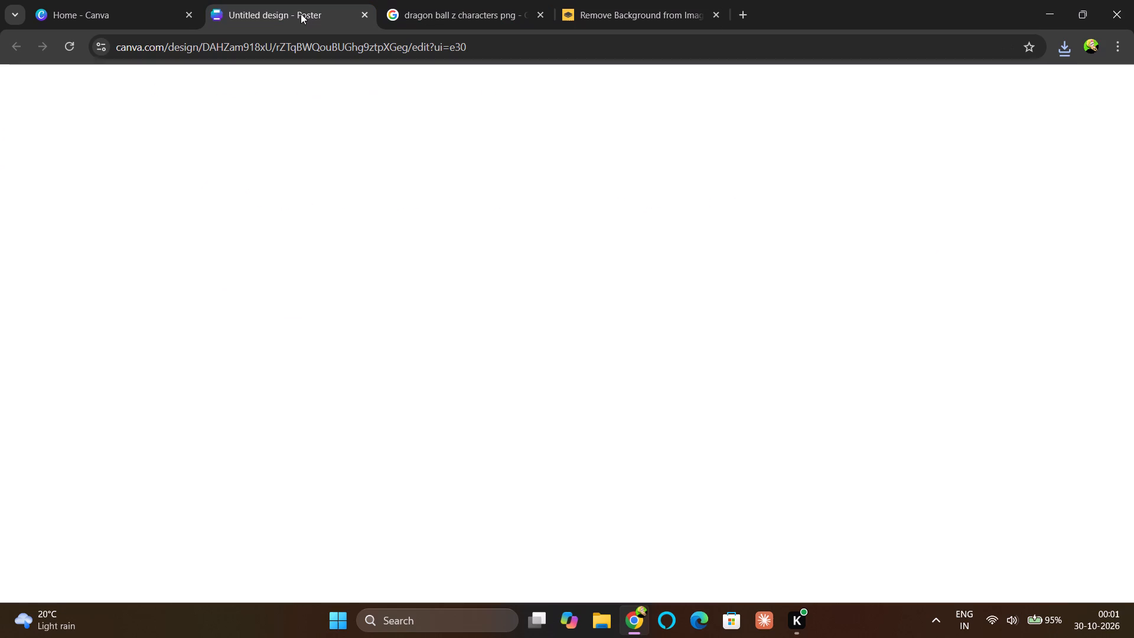
click(386, 192)
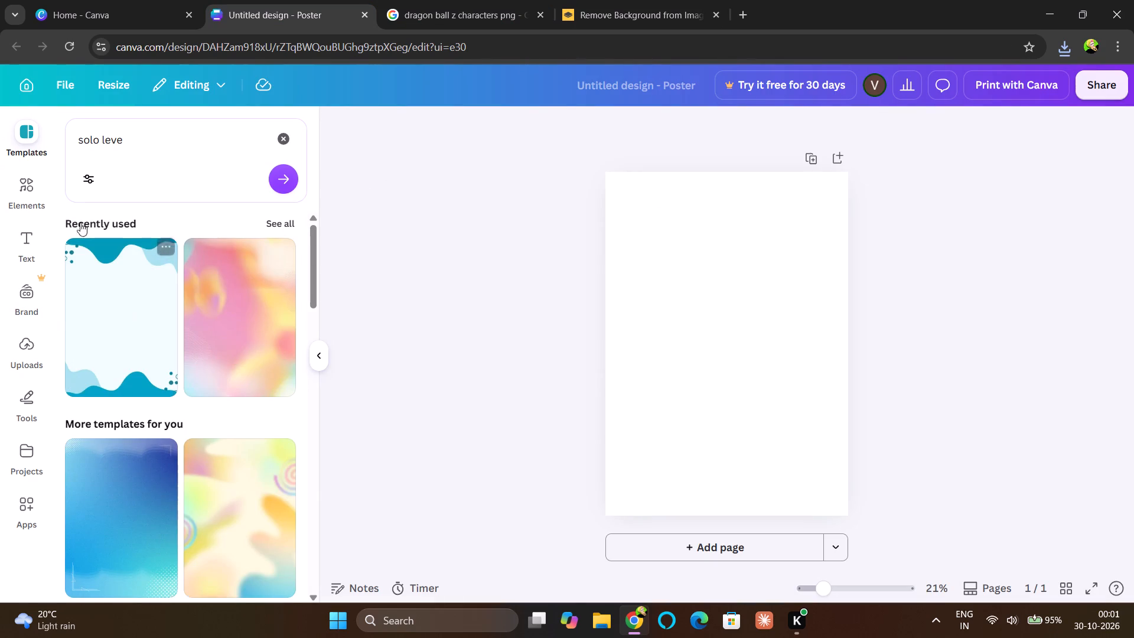
click(25, 356)
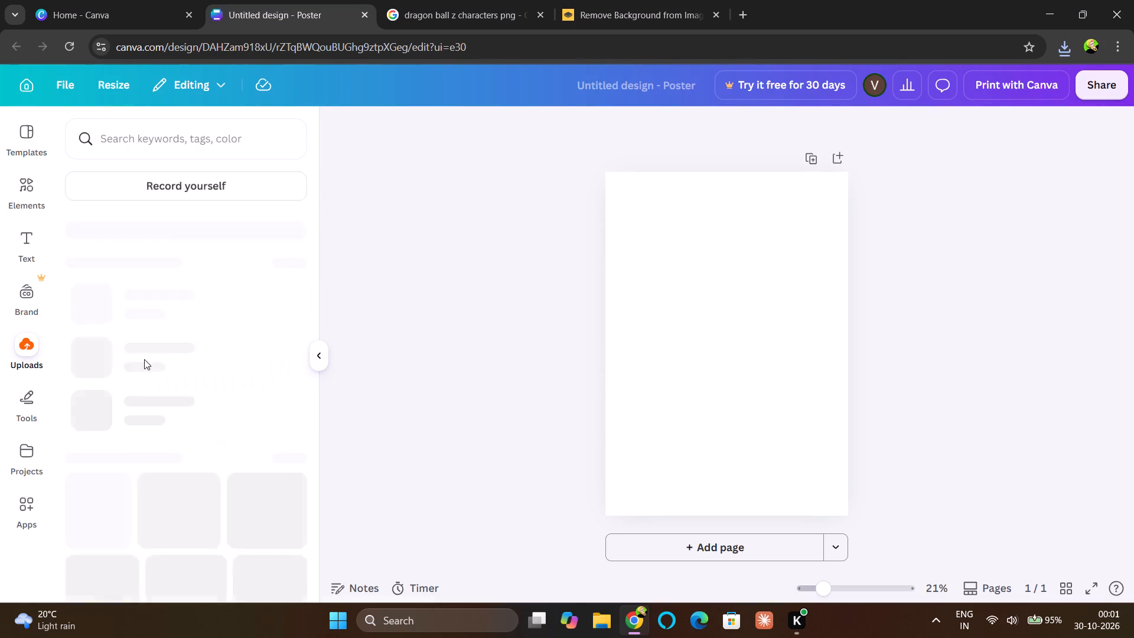
click(276, 306)
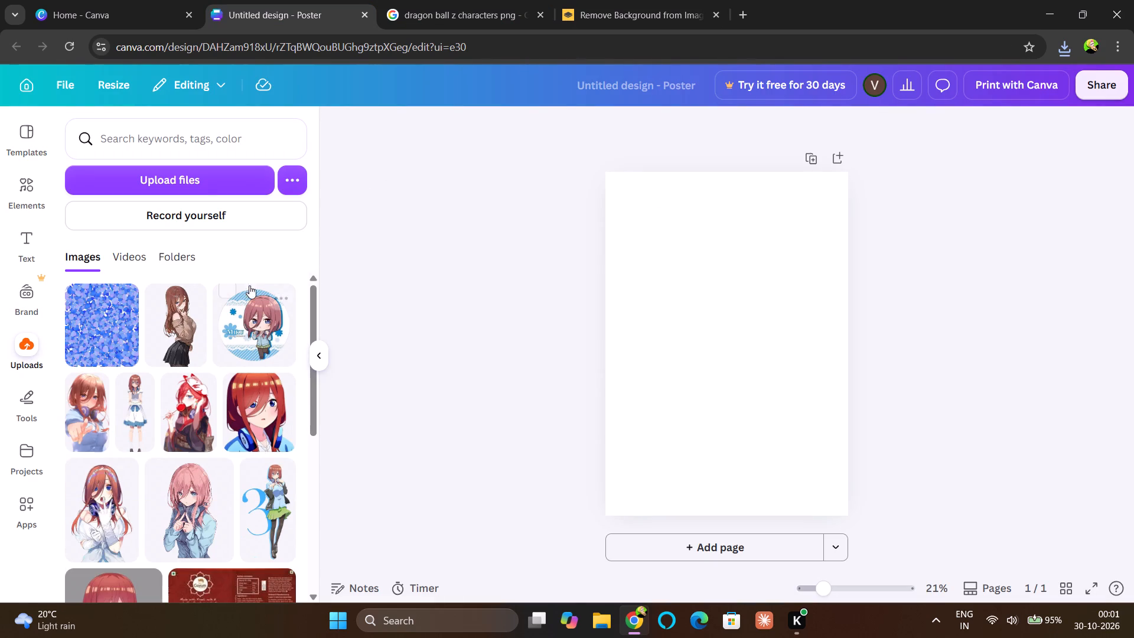
click(203, 184)
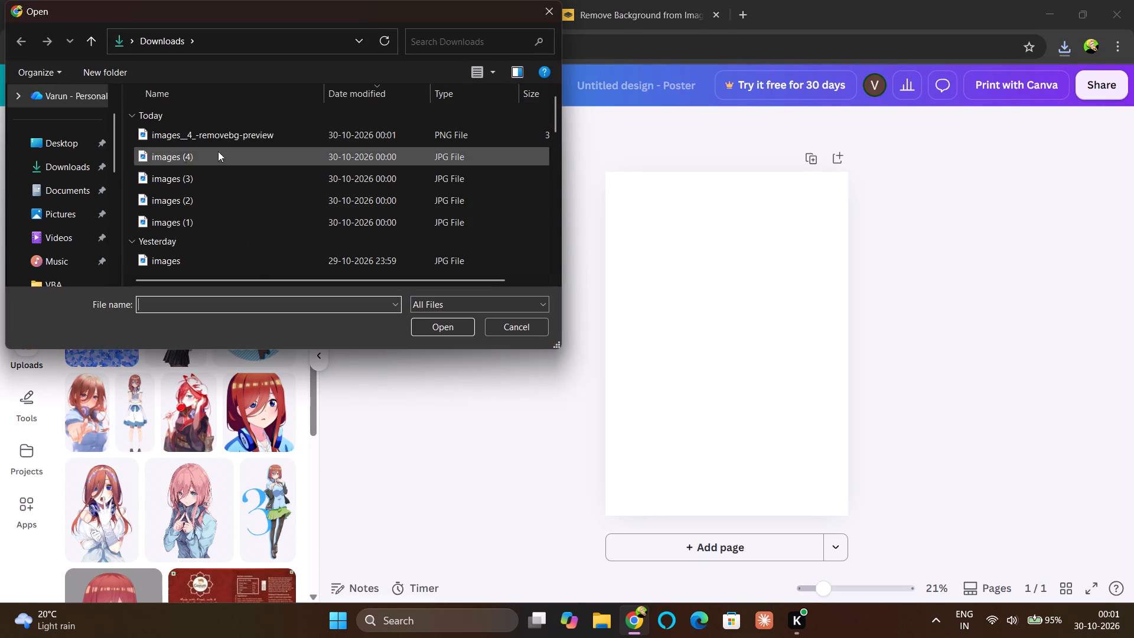
click(223, 135)
click(432, 328)
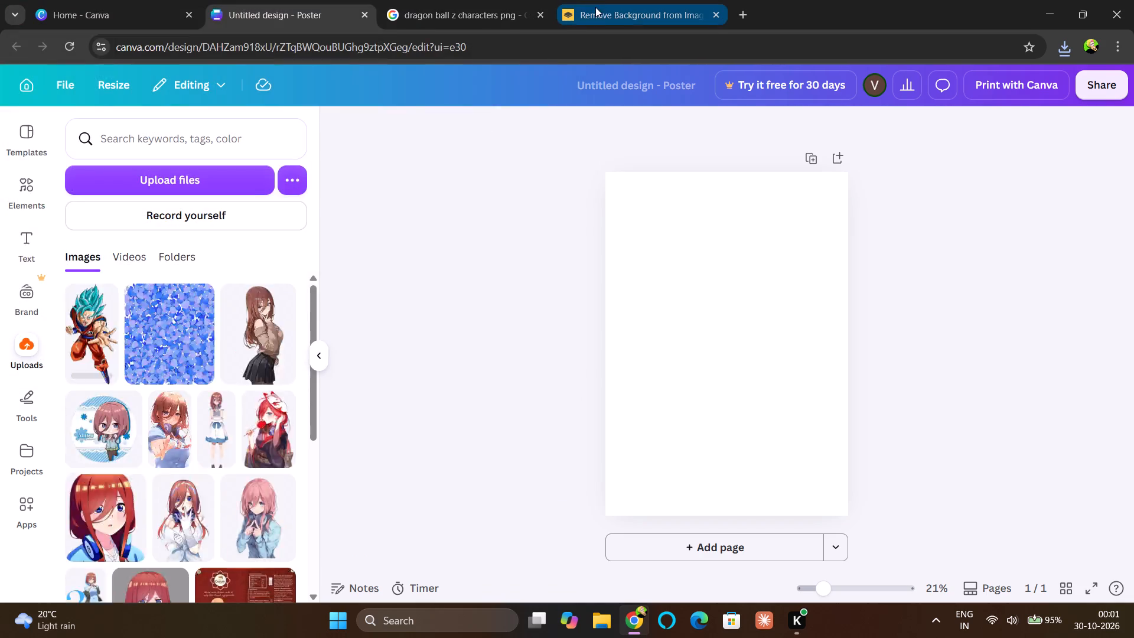
Back in remove.bg, download the cutout of Goku with the energy ball at Preview resolution, 360 x 546.
click(595, 7)
click(811, 203)
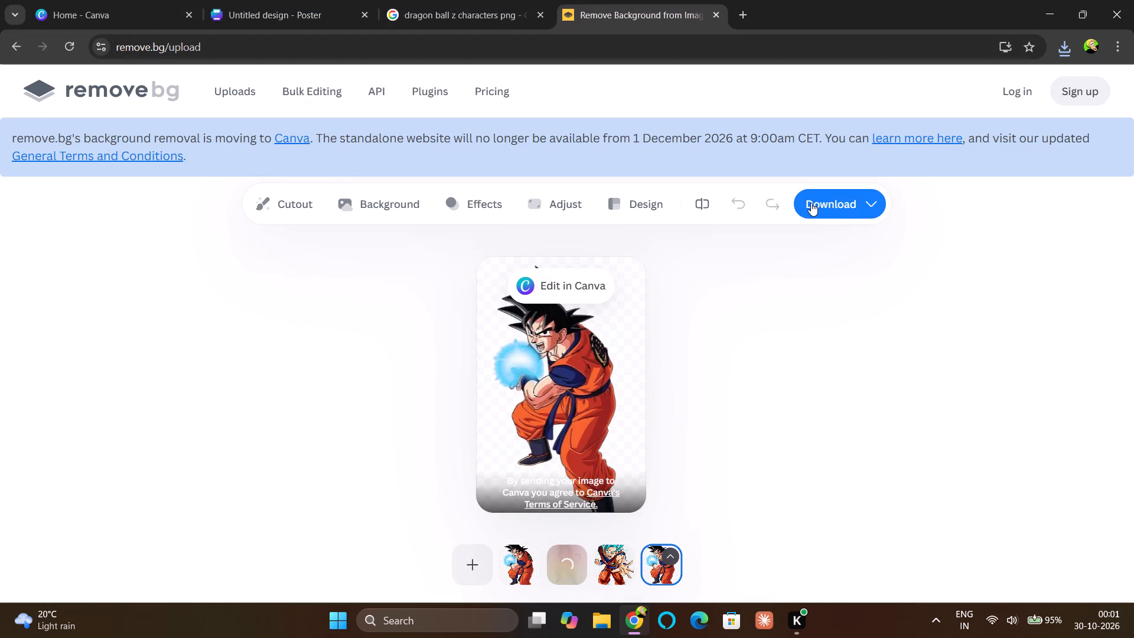
click(796, 249)
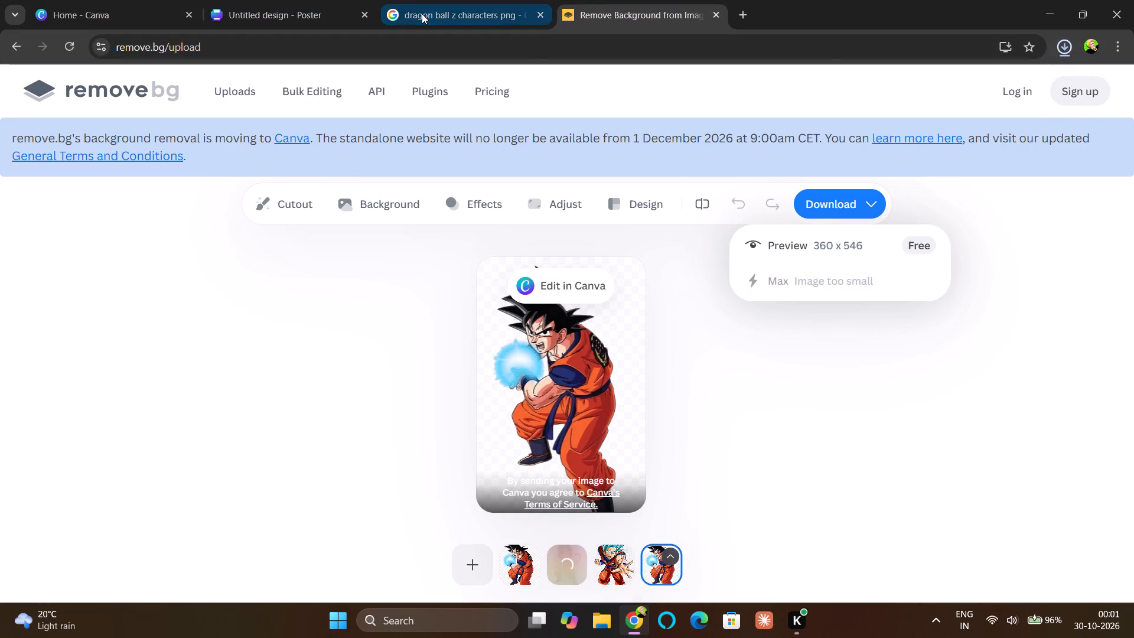
Upload the energy-ball Goku cutout, images__2_-removebg-preview, to the Canva design's image uploads.
click(285, 12)
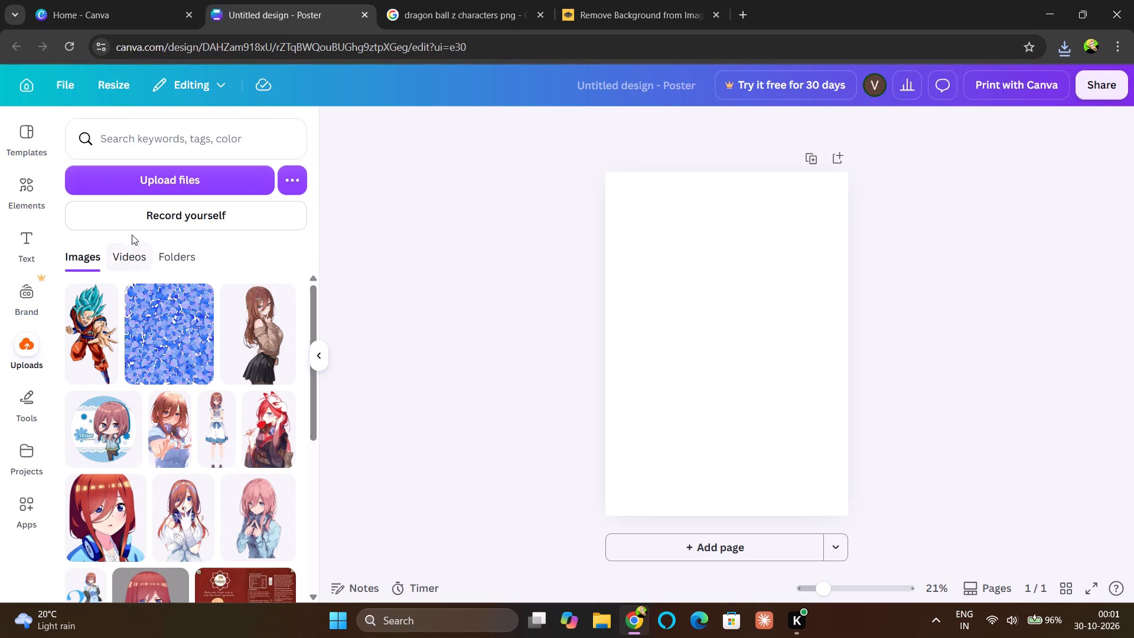
click(168, 177)
click(256, 138)
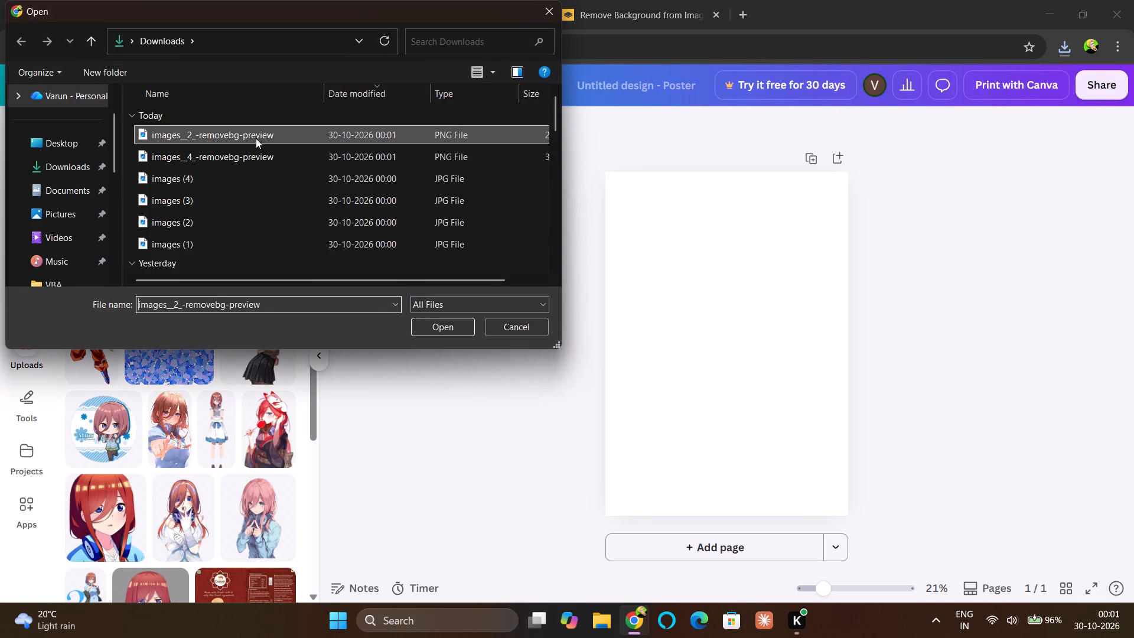
click(420, 327)
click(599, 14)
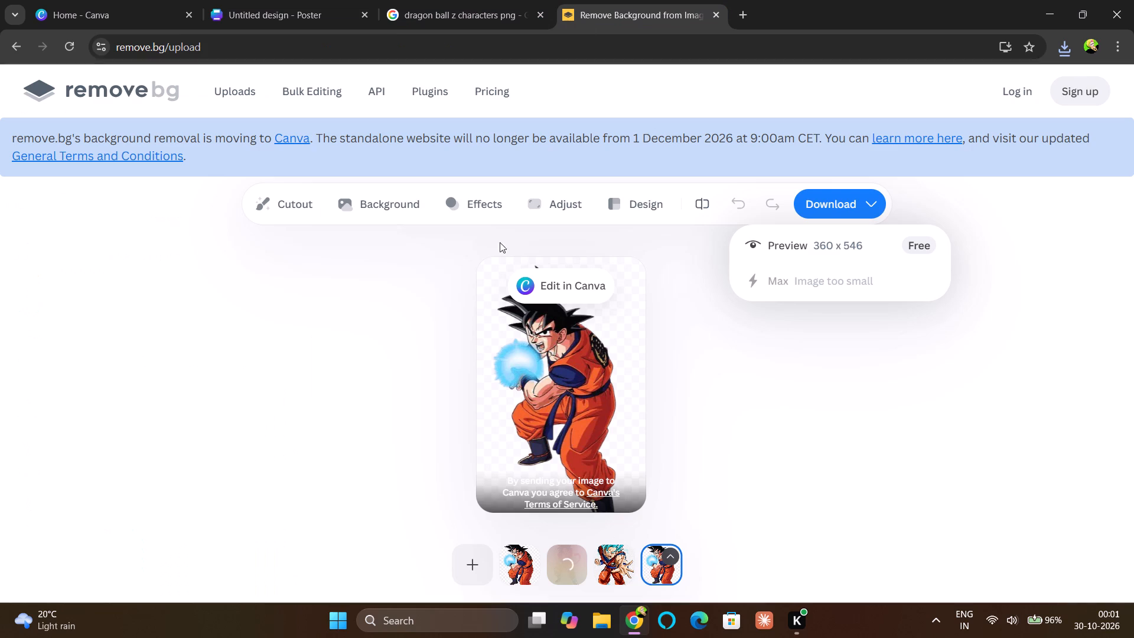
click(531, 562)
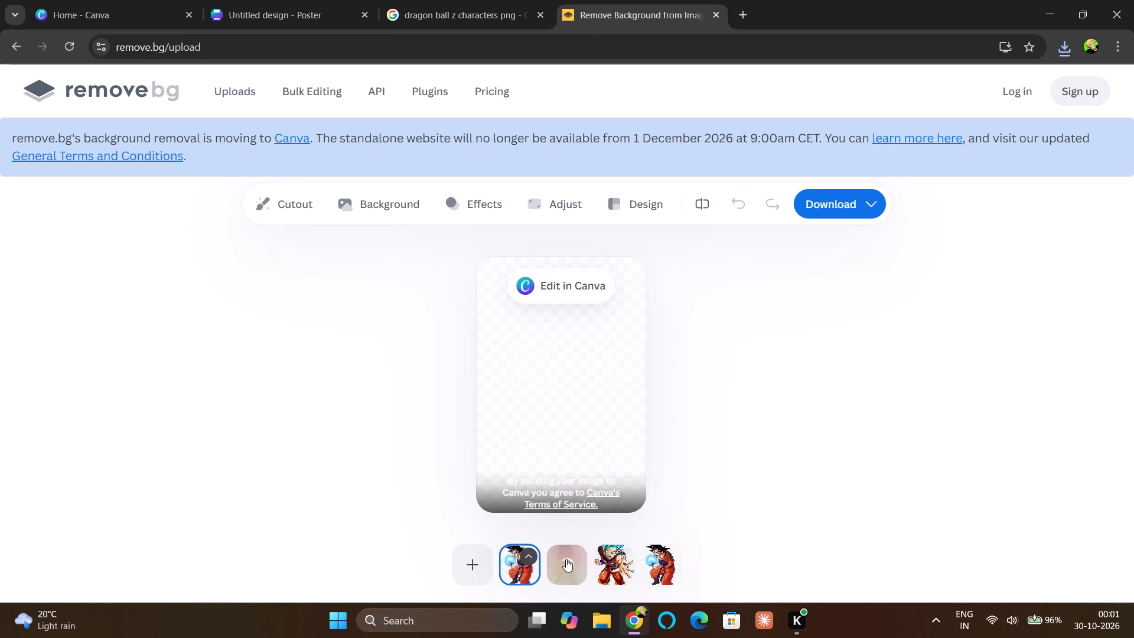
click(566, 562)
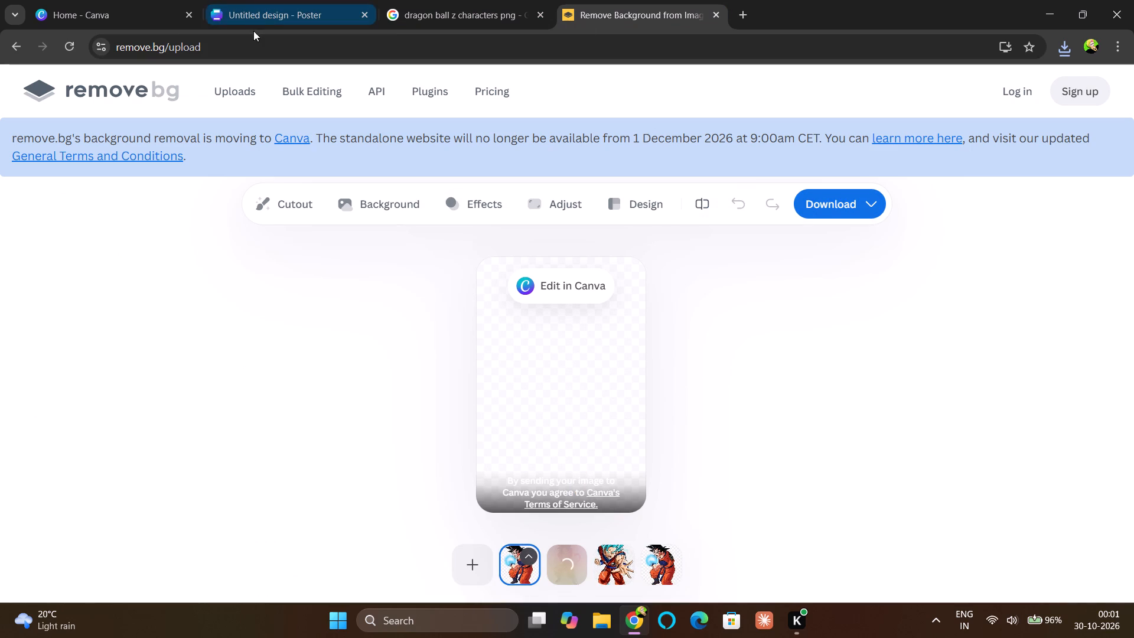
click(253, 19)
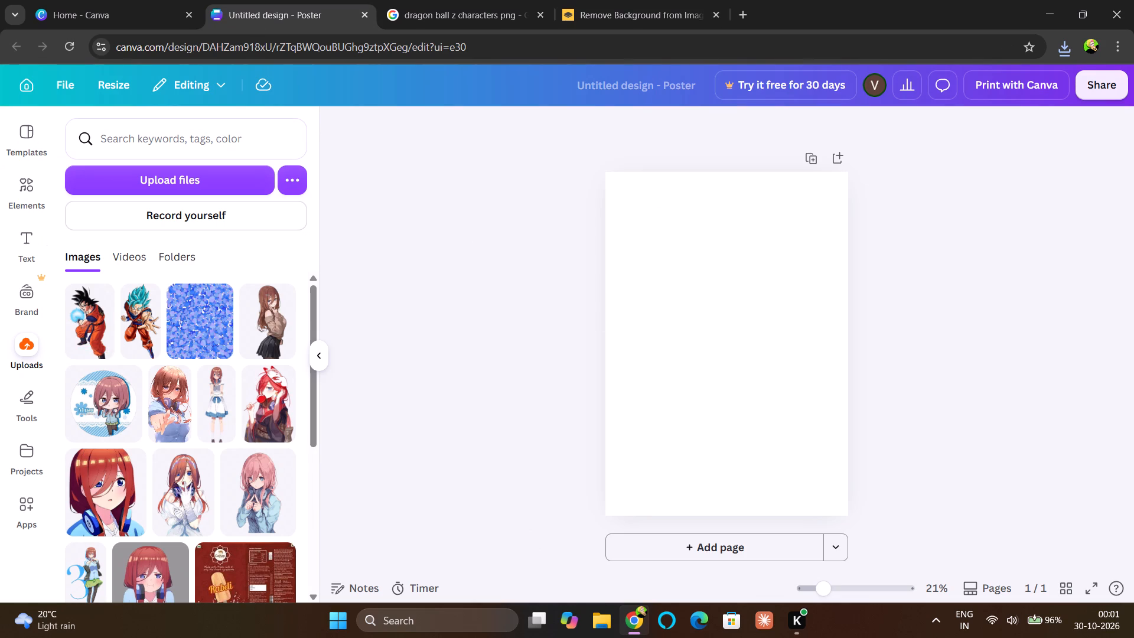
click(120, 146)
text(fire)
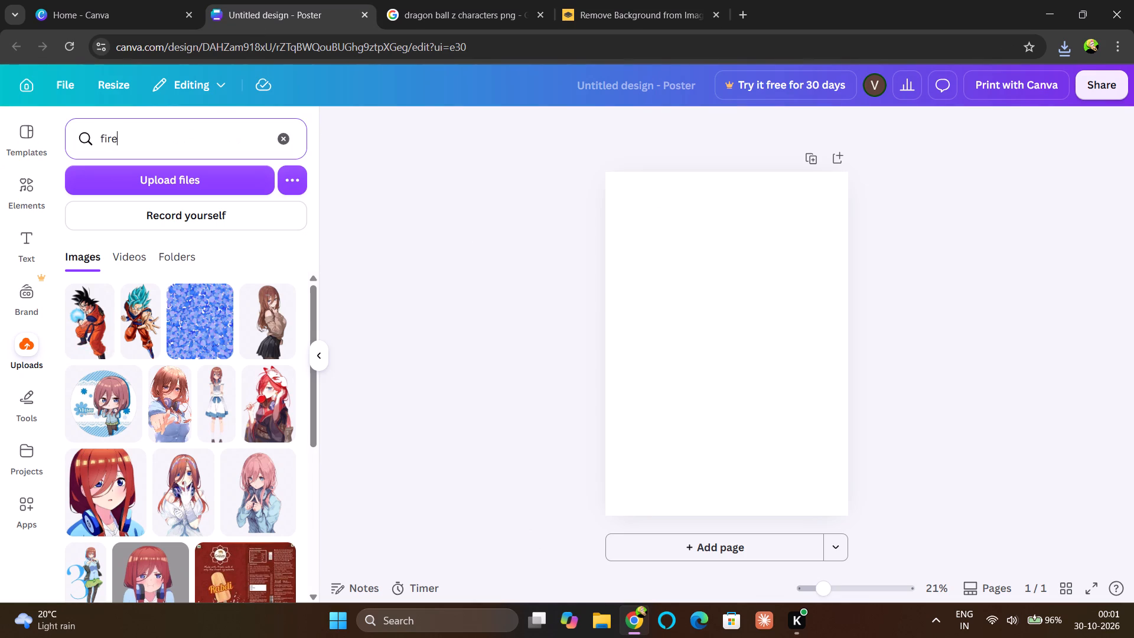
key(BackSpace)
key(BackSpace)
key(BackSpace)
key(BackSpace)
Replace the old template search in the Canva design with a search for "fire background".
click(19, 135)
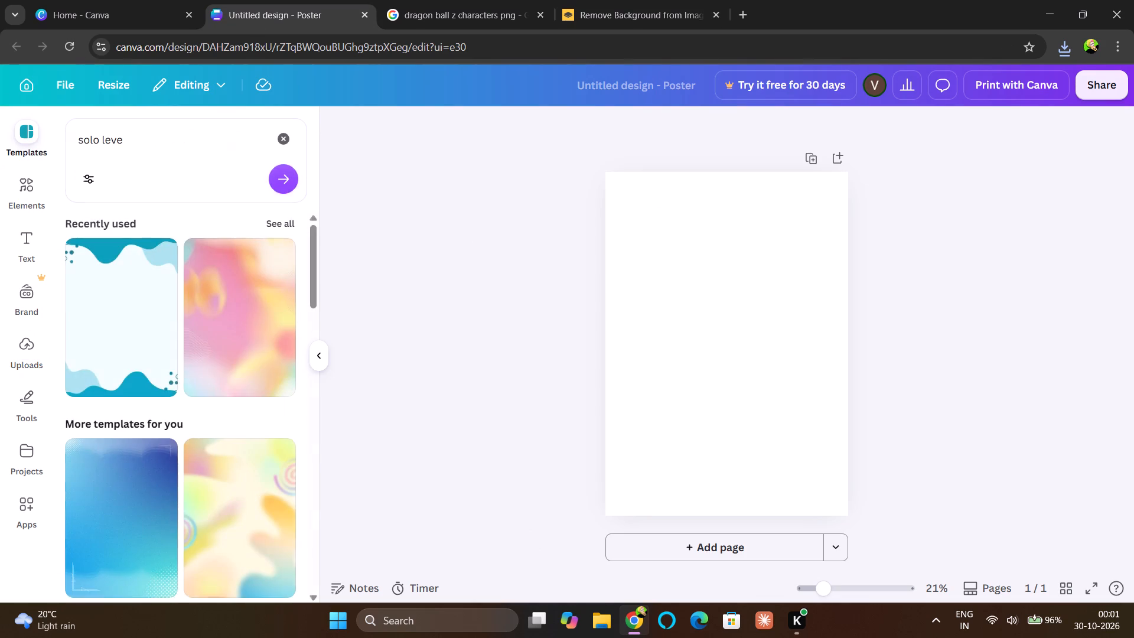
click(147, 147)
key(equal)
key(BackSpace)
key(BackSpace)
key(BackSpace)
key(BackSpace)
key(BackSpace)
key(BackSpace)
key(BackSpace)
key(BackSpace)
key(BackSpace)
key(BackSpace)
key(BackSpace)
key(BackSpace)
key(BackSpace)
key(BackSpace)
key(BackSpace)
key(BackSpace)
key(BackSpace)
key(BackSpace)
key(BackSpace)
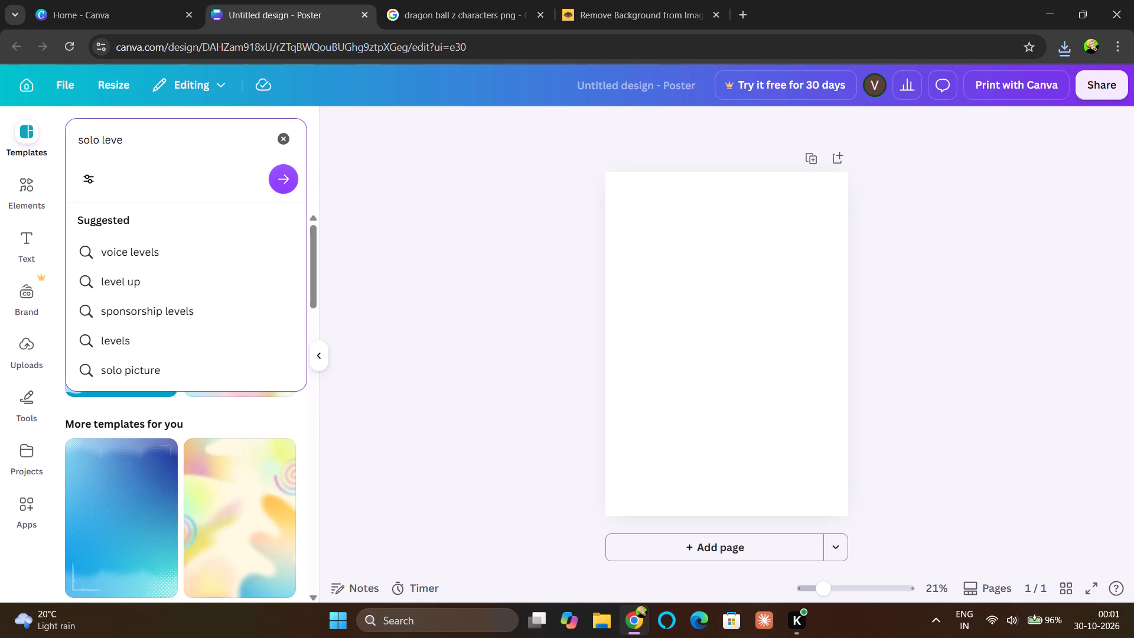
text(fire)
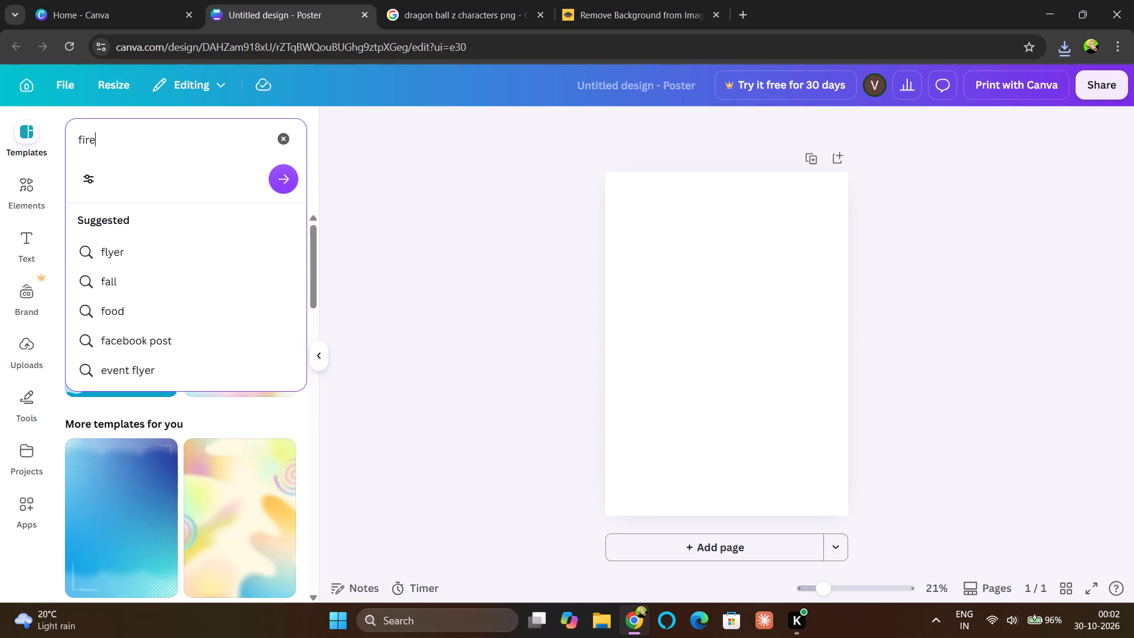
key(space)
text(back)
key(Down)
key(Down)
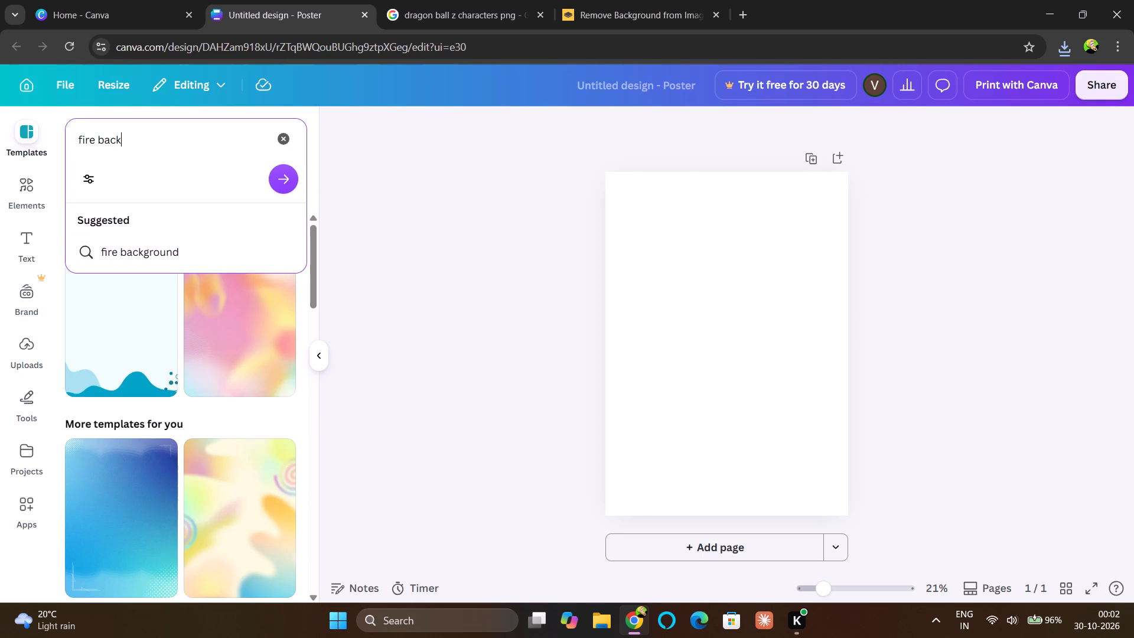
key(Up)
key(Return)
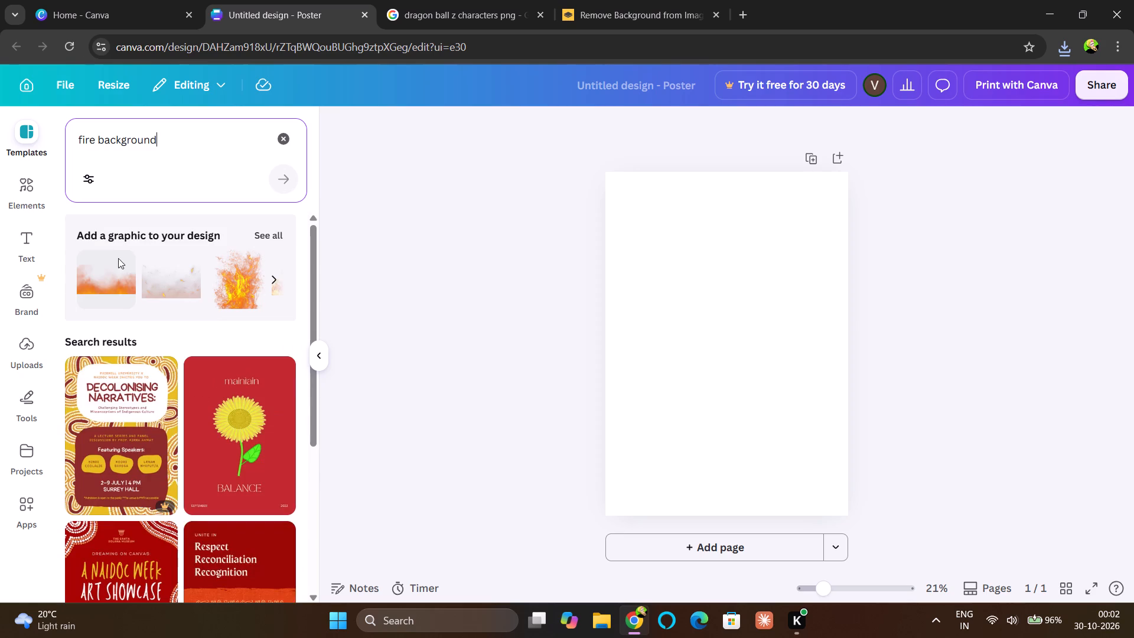
scroll(202, 331, down, 1)
scroll(202, 331, up, 2)
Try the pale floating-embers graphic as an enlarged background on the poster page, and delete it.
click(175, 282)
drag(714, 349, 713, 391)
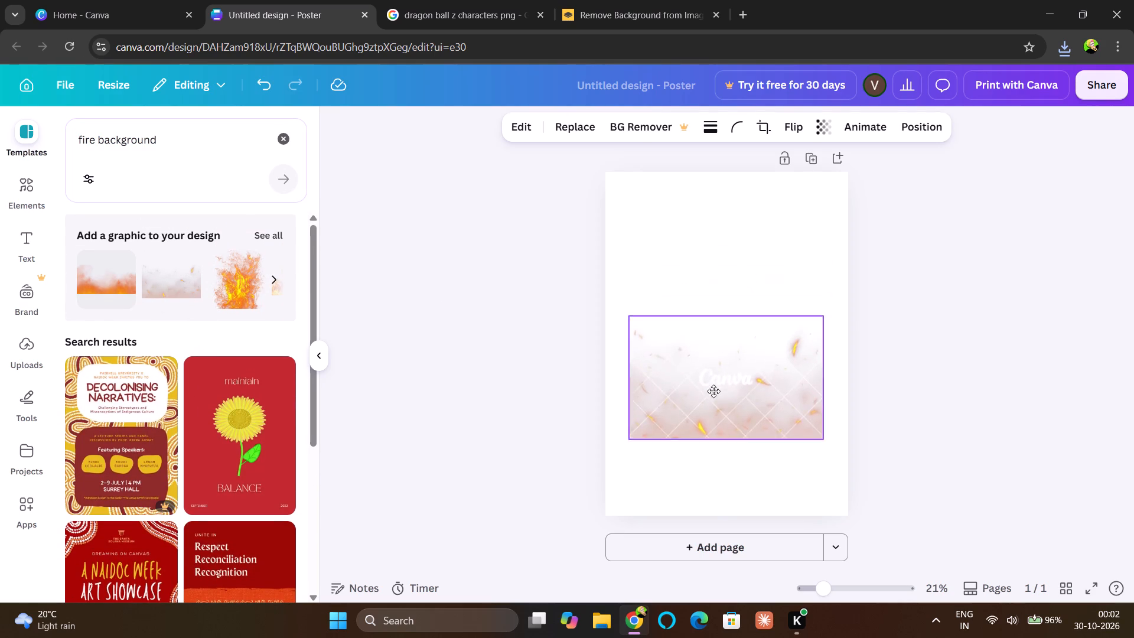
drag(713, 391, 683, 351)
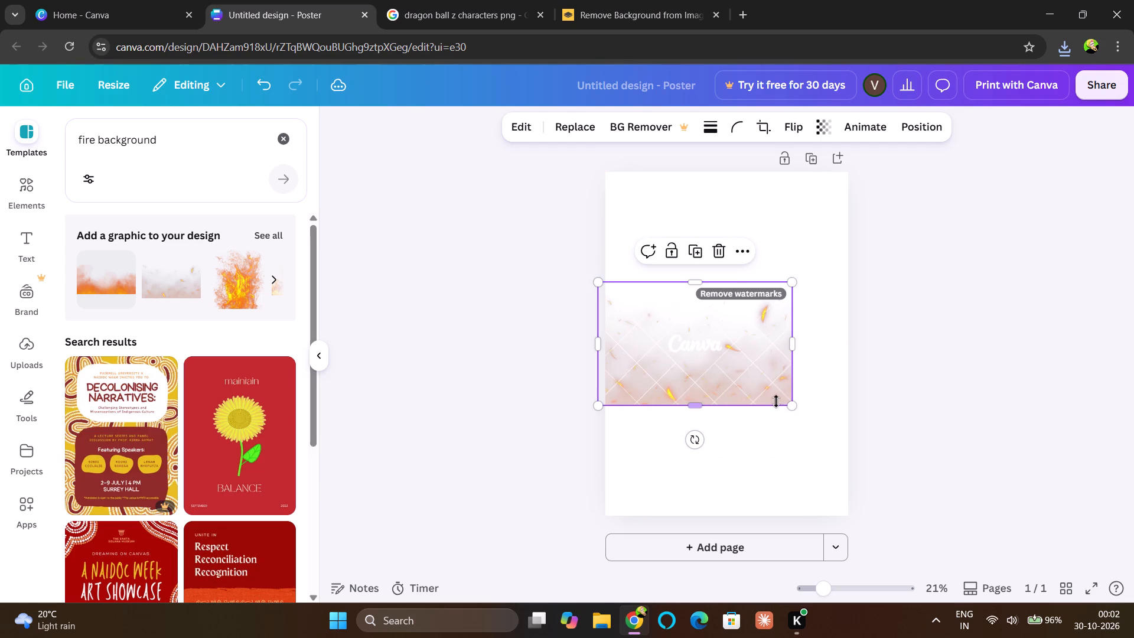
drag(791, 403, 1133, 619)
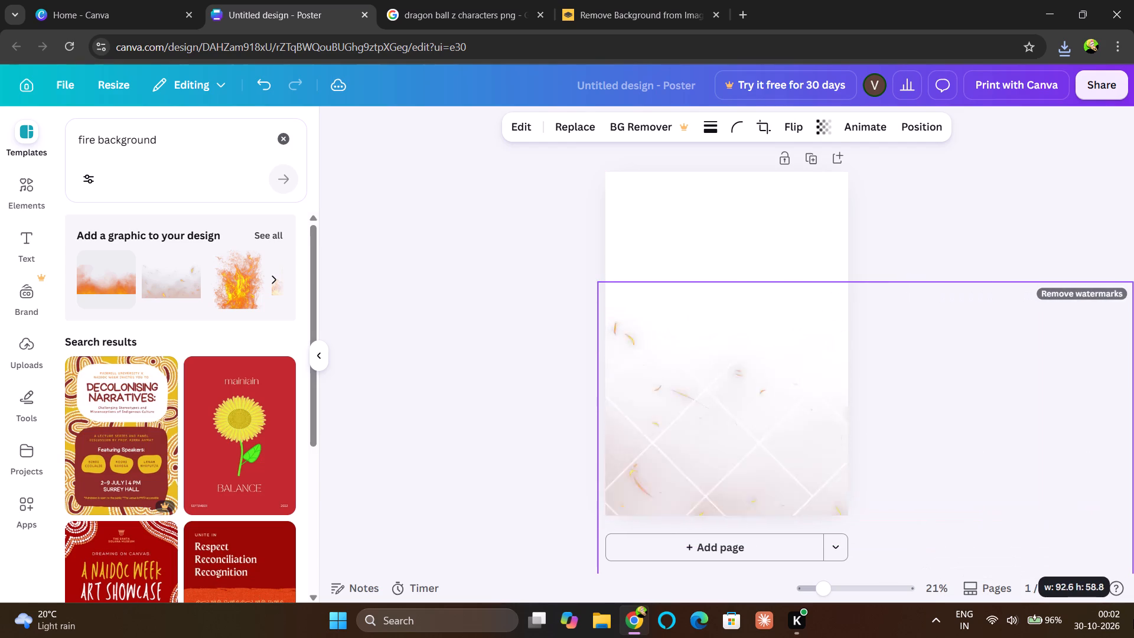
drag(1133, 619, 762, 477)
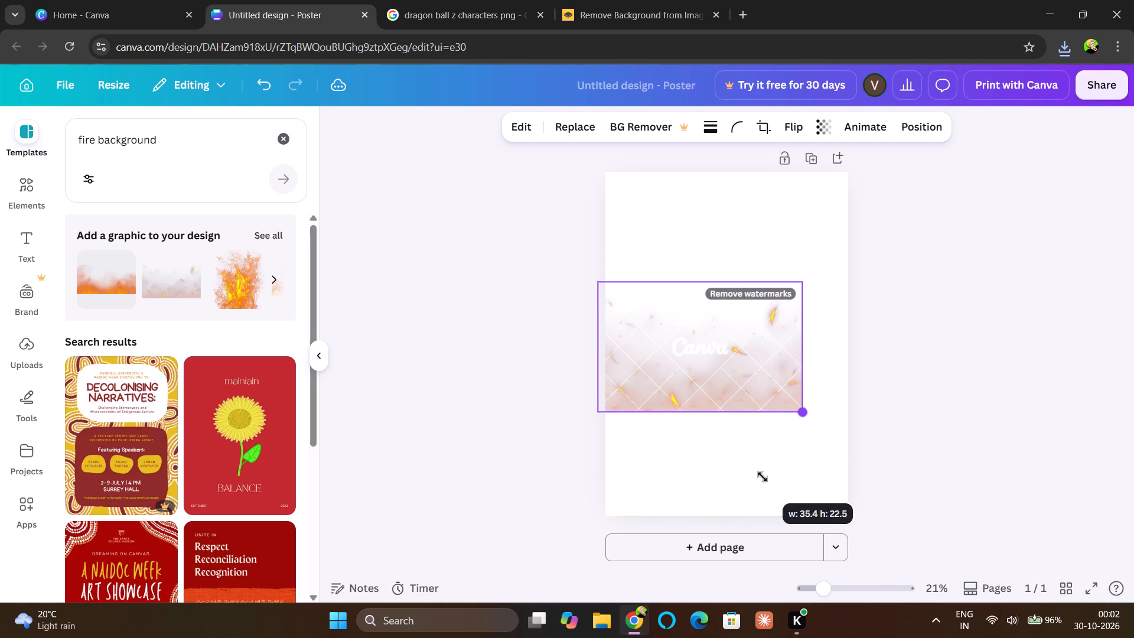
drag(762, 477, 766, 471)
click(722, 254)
Look through the fire background templates, then the matching graphics, for a suitable poster background.
scroll(162, 334, down, 3)
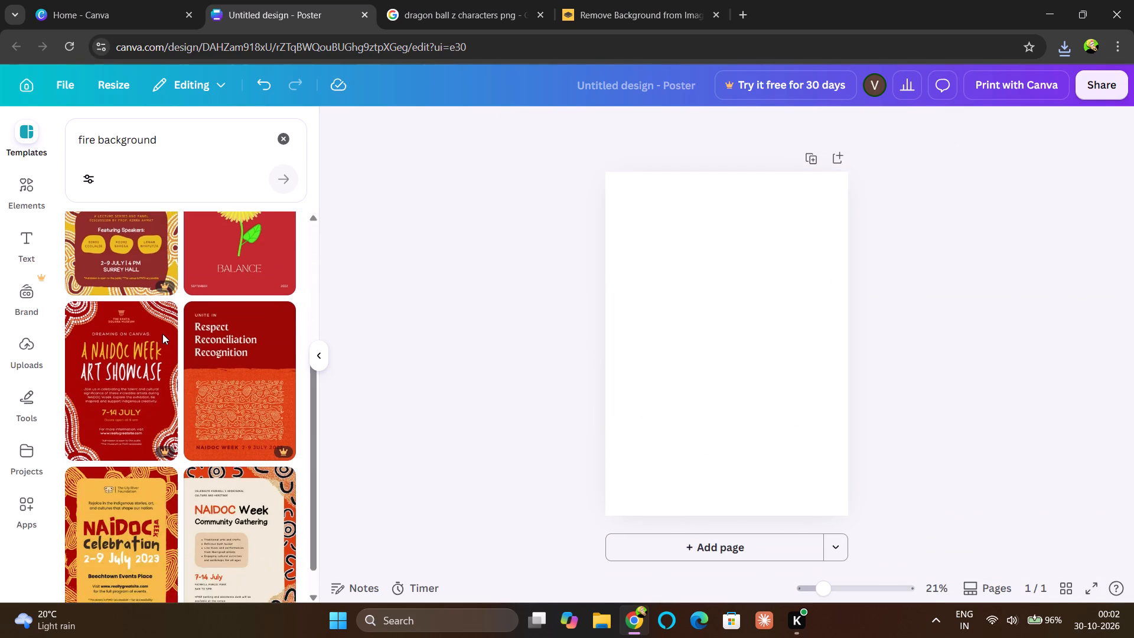
scroll(162, 334, down, 3)
scroll(162, 344, up, 5)
scroll(205, 316, up, 1)
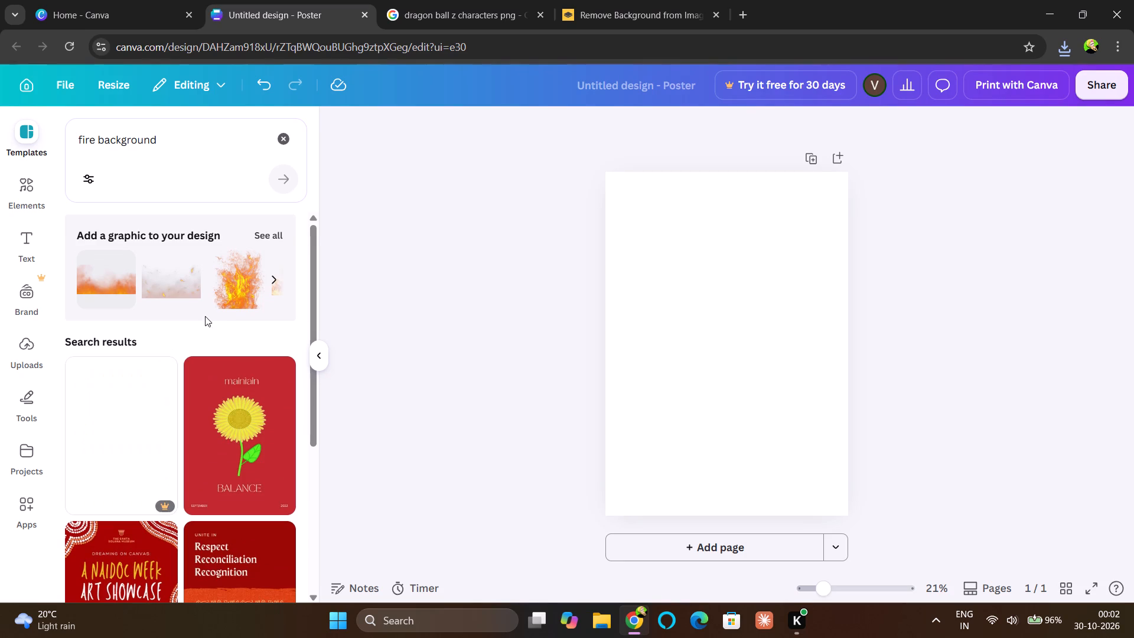
click(278, 238)
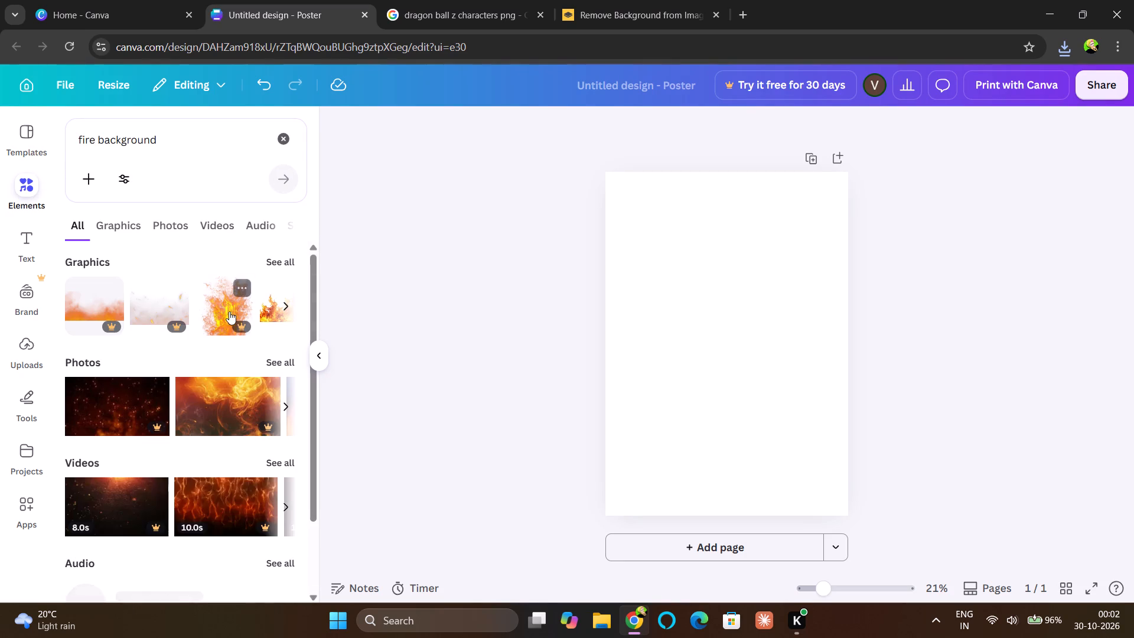
scroll(210, 346, down, 1)
scroll(206, 363, up, 2)
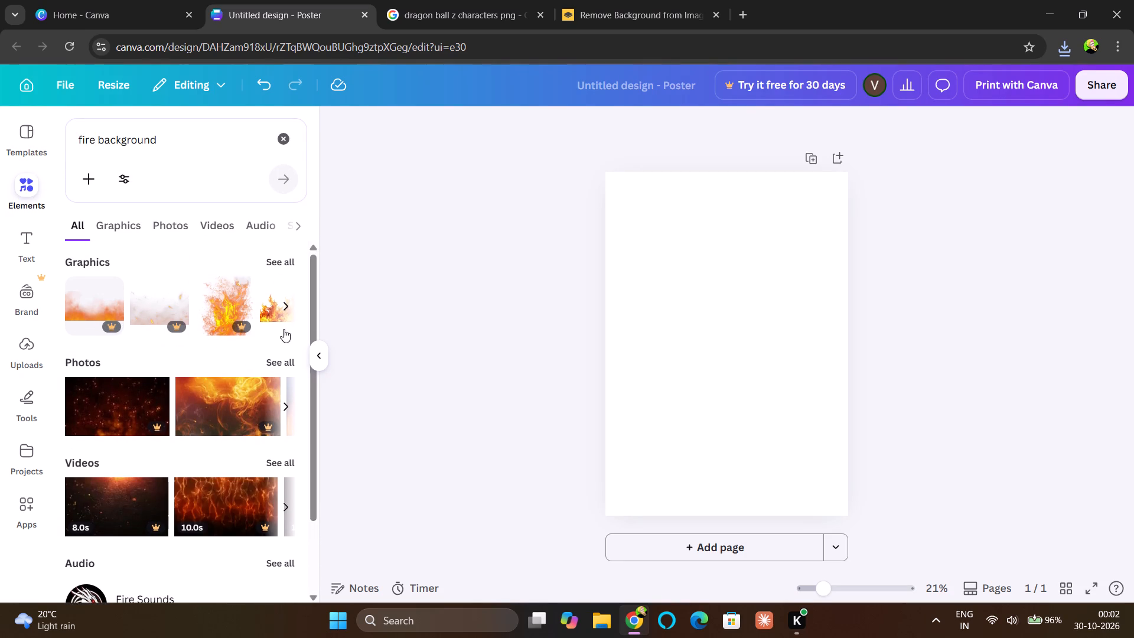
double_click(286, 307)
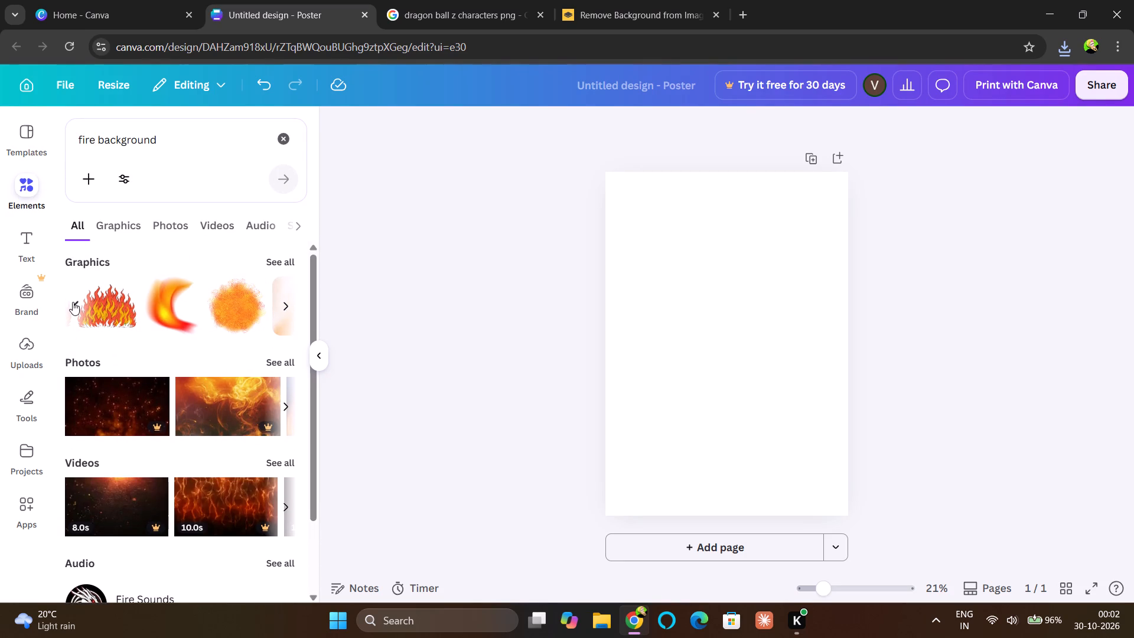
click(73, 302)
Add the photo of red flames reflected in water from the fire background photos, enlarging it from the page's top-left corner to cover the page.
click(170, 232)
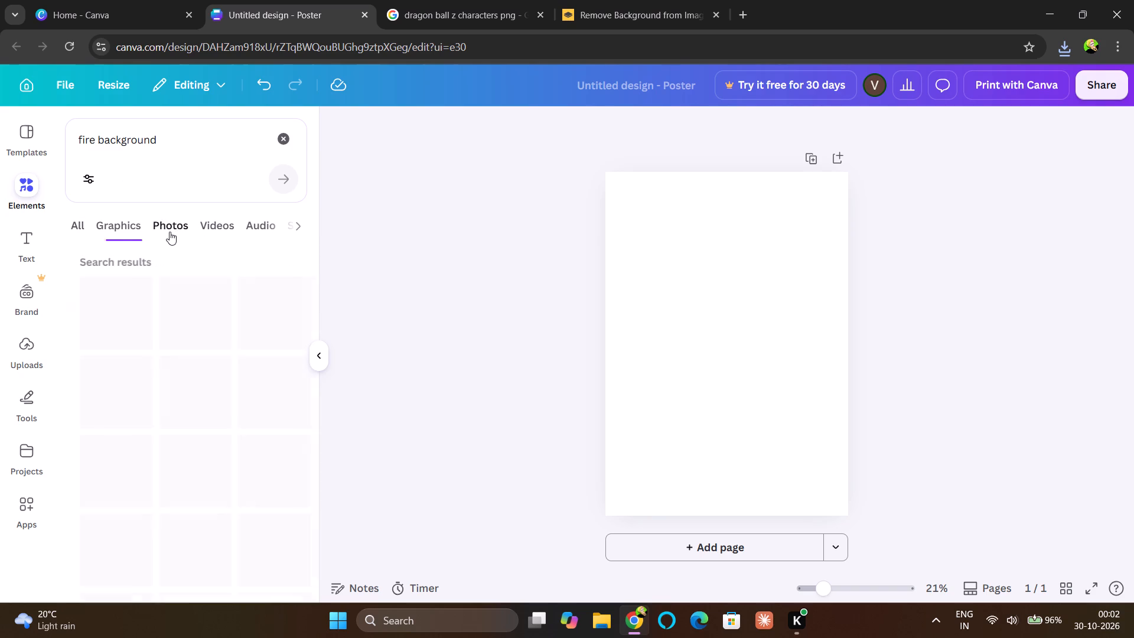
scroll(166, 380, down, 2)
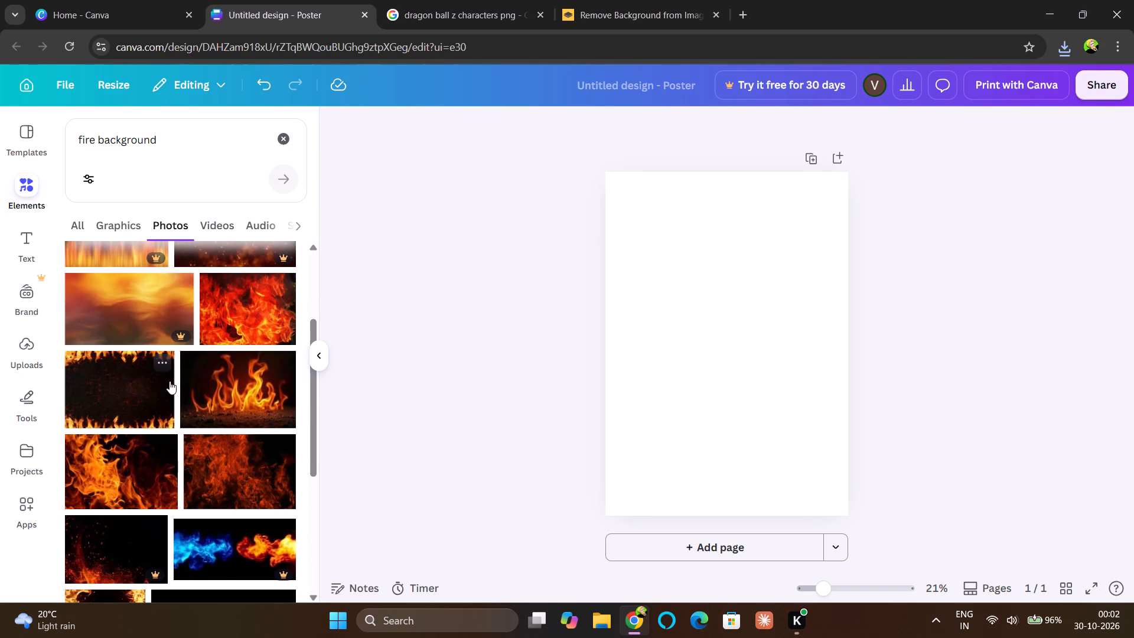
scroll(211, 437, down, 4)
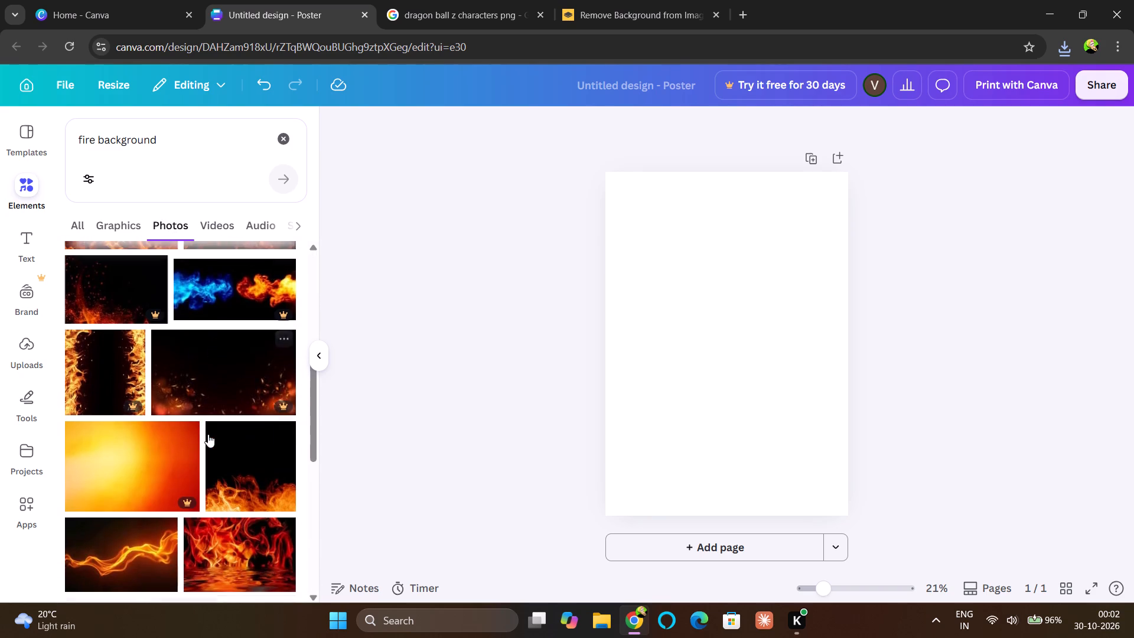
scroll(208, 434, down, 1)
scroll(137, 406, down, 1)
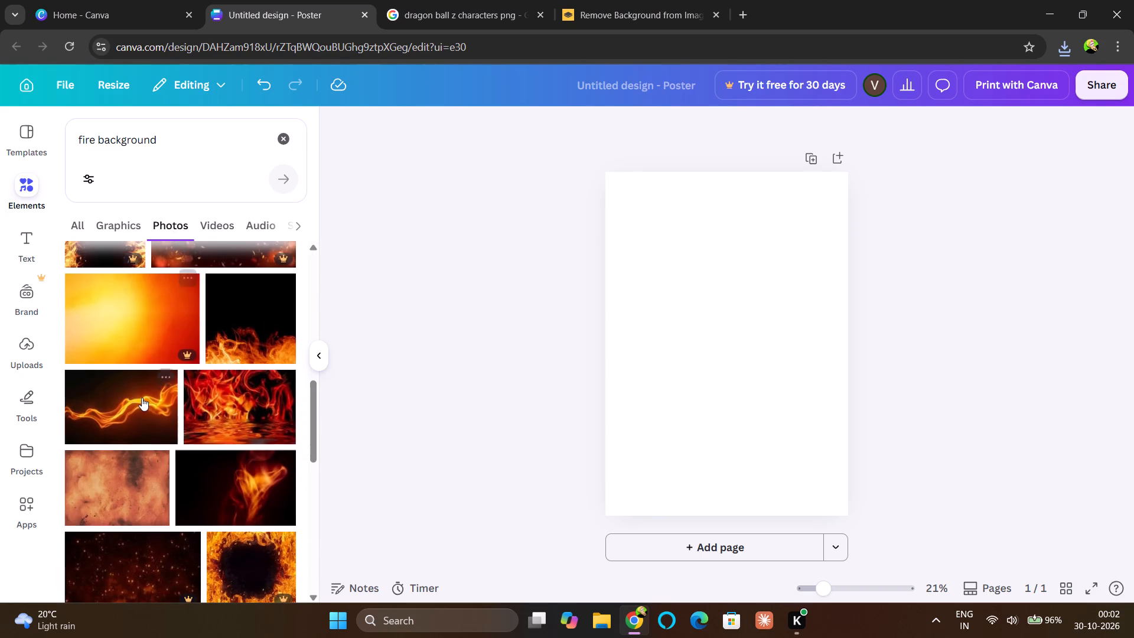
click(218, 415)
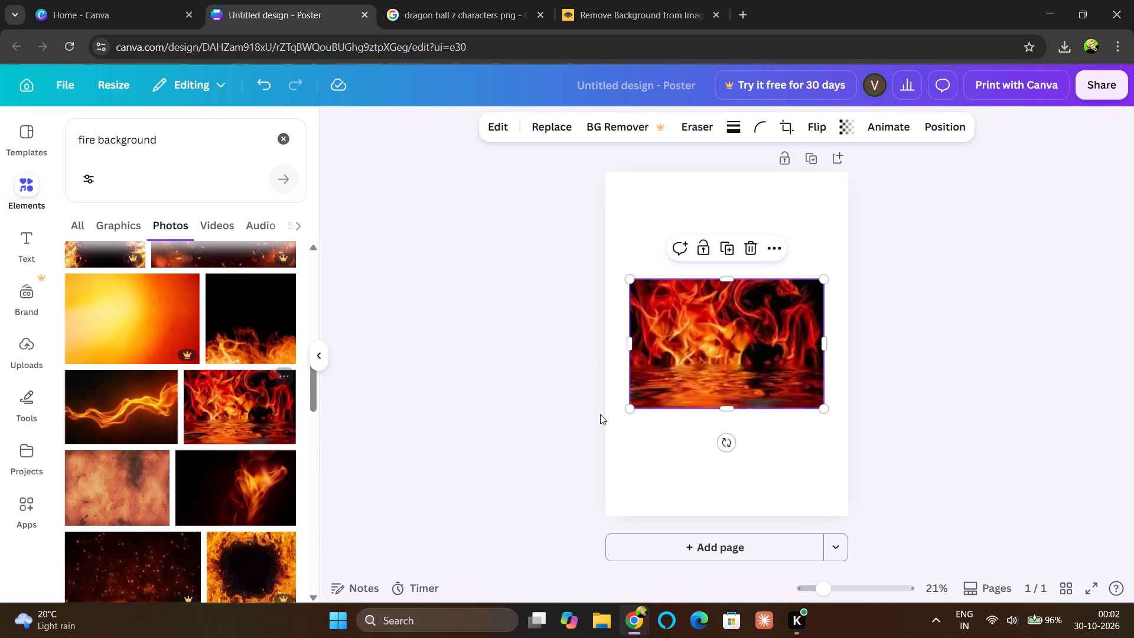
drag(748, 353, 720, 244)
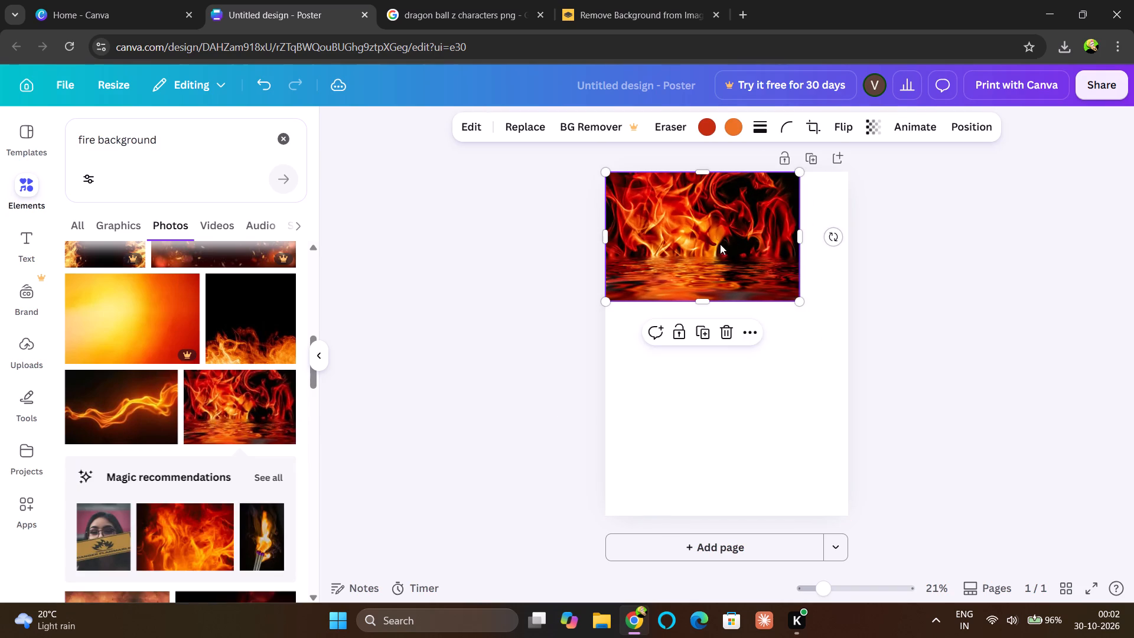
drag(798, 307, 989, 637)
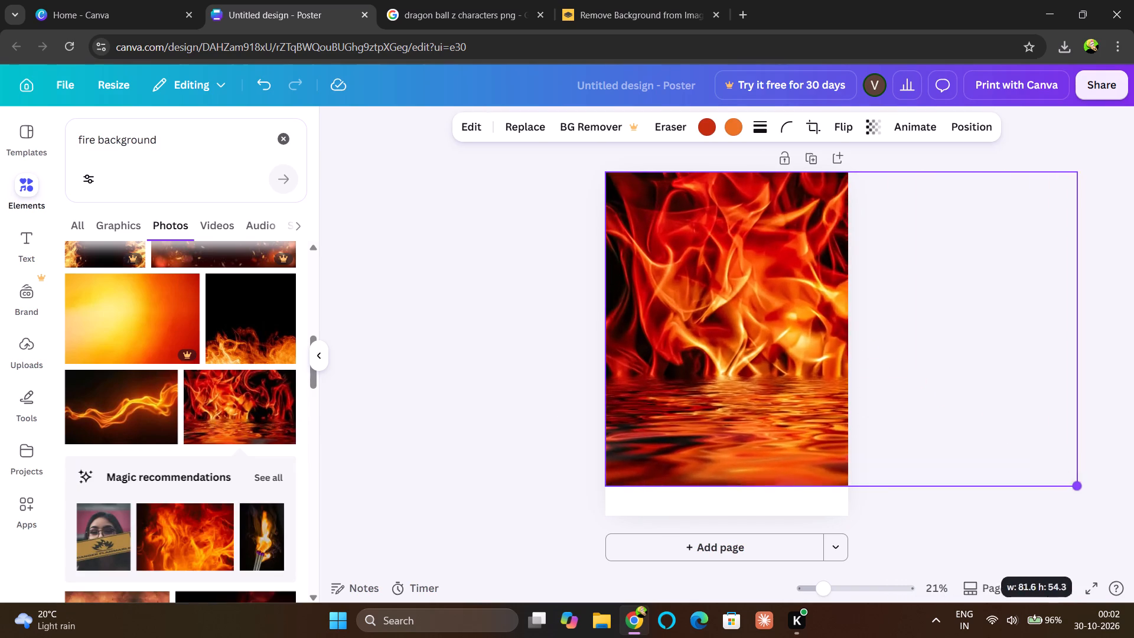
drag(989, 637, 1133, 636)
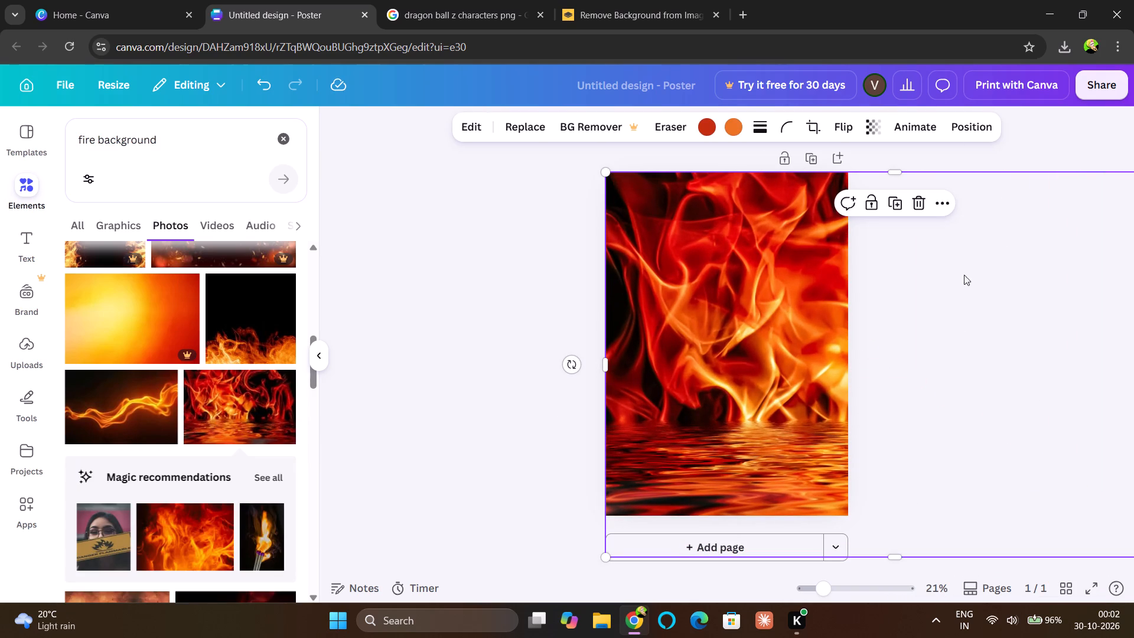
click(956, 331)
click(450, 302)
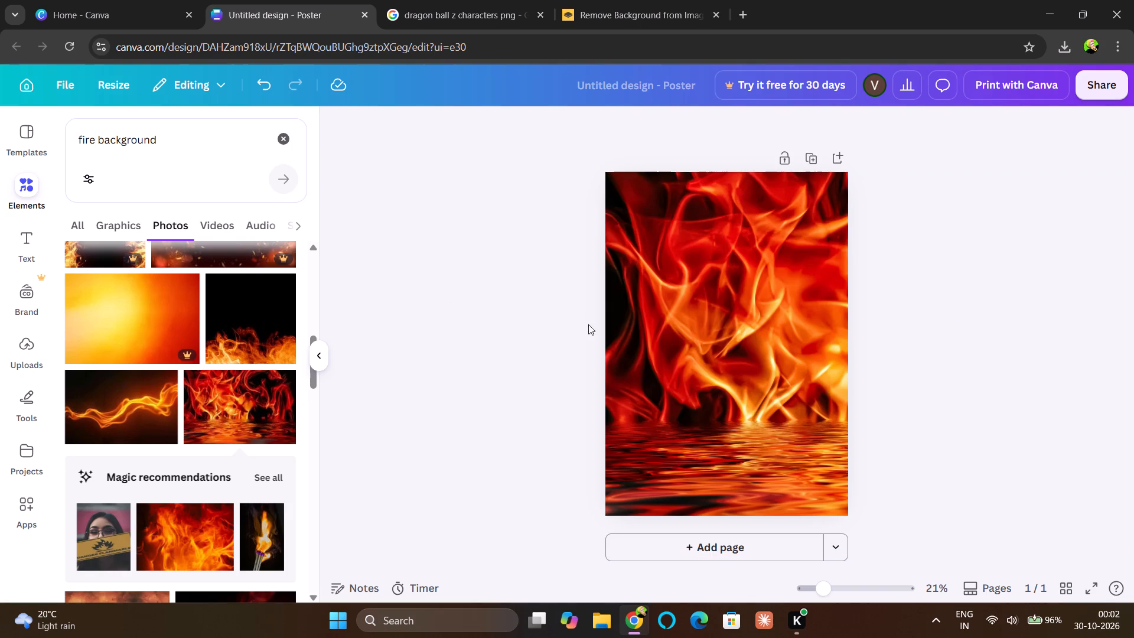
Align the flame photo to the page's center horizontally and middle vertically.
right_click(679, 313)
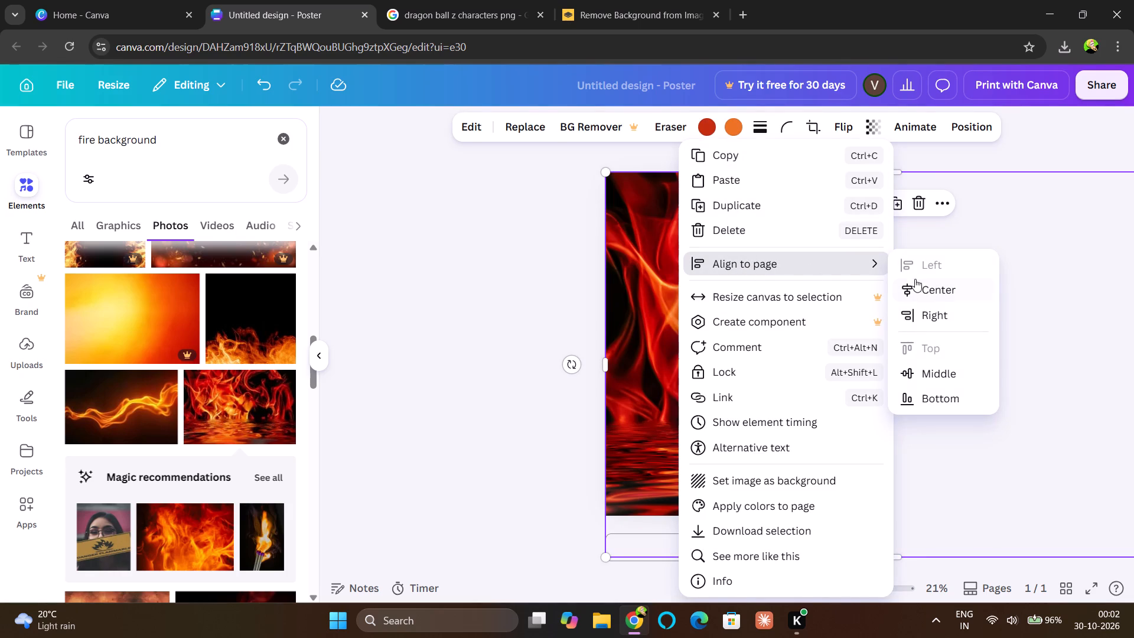
click(933, 293)
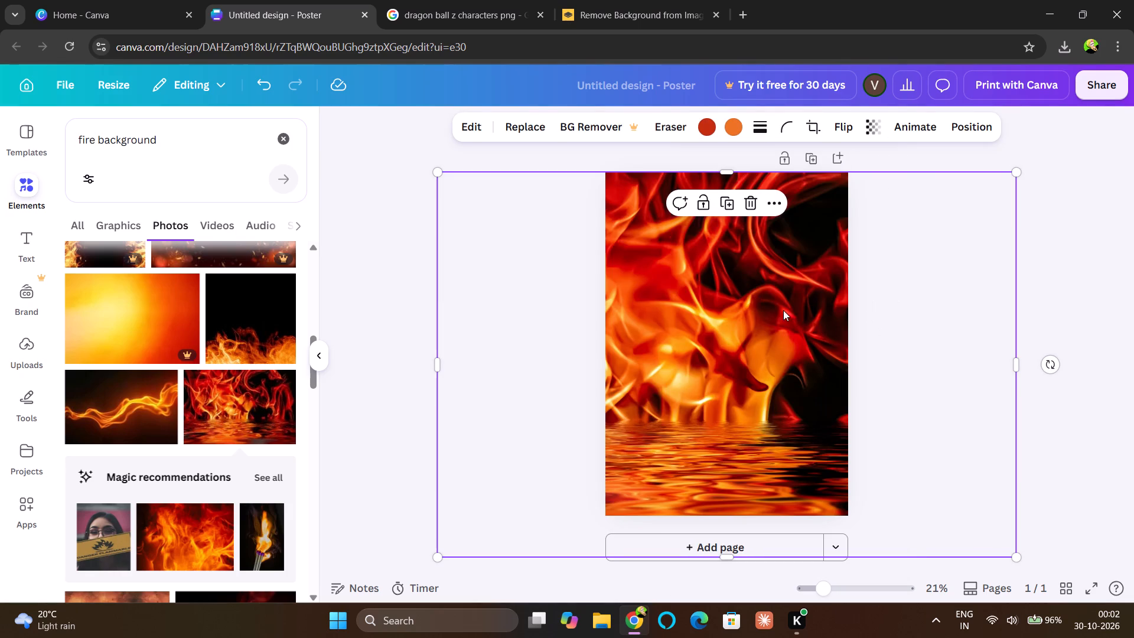
click(906, 285)
right_click(775, 335)
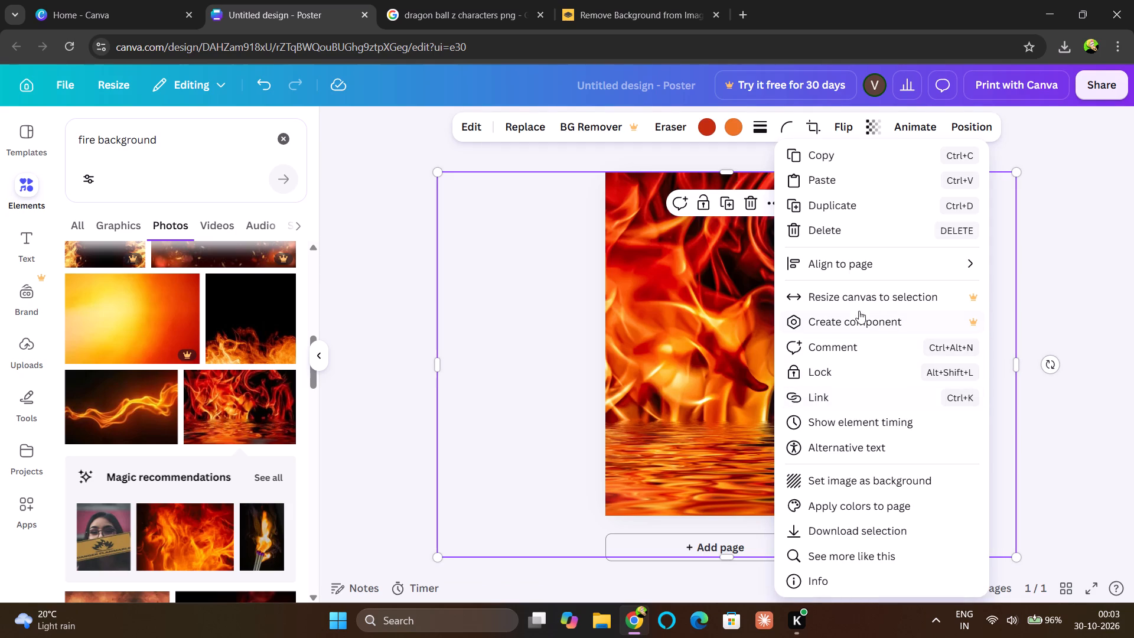
click(852, 270)
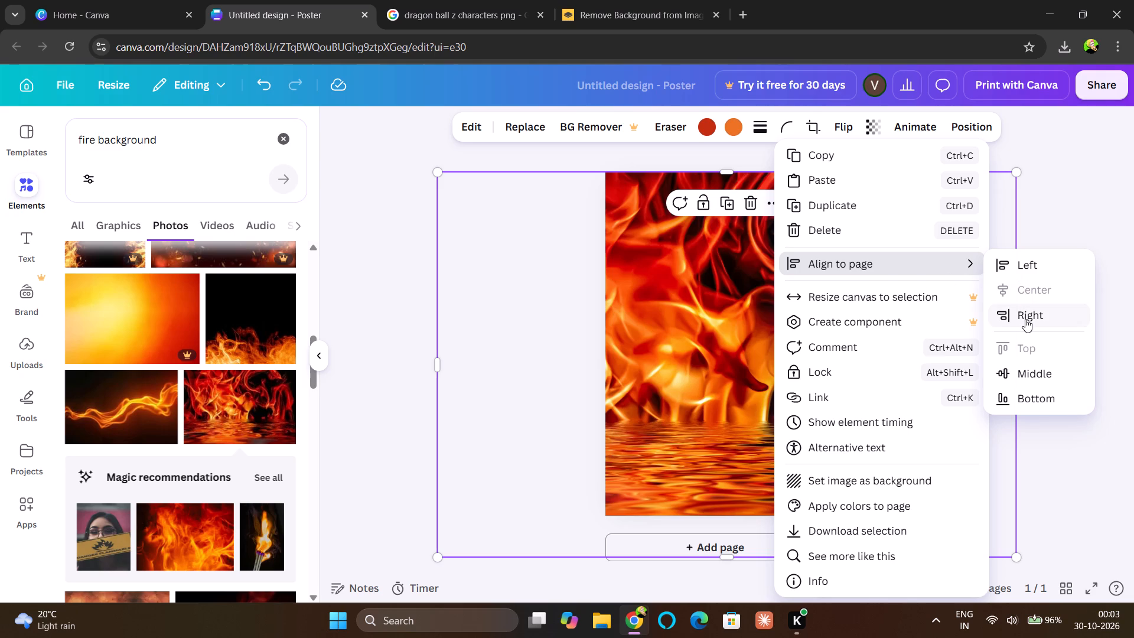
click(1011, 377)
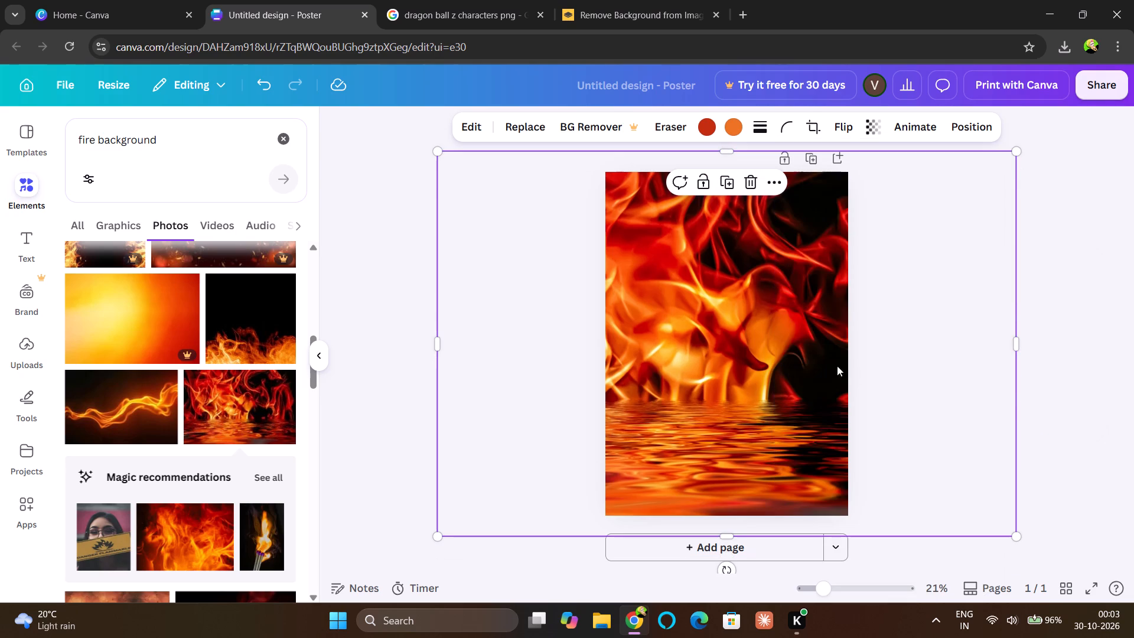
click(940, 340)
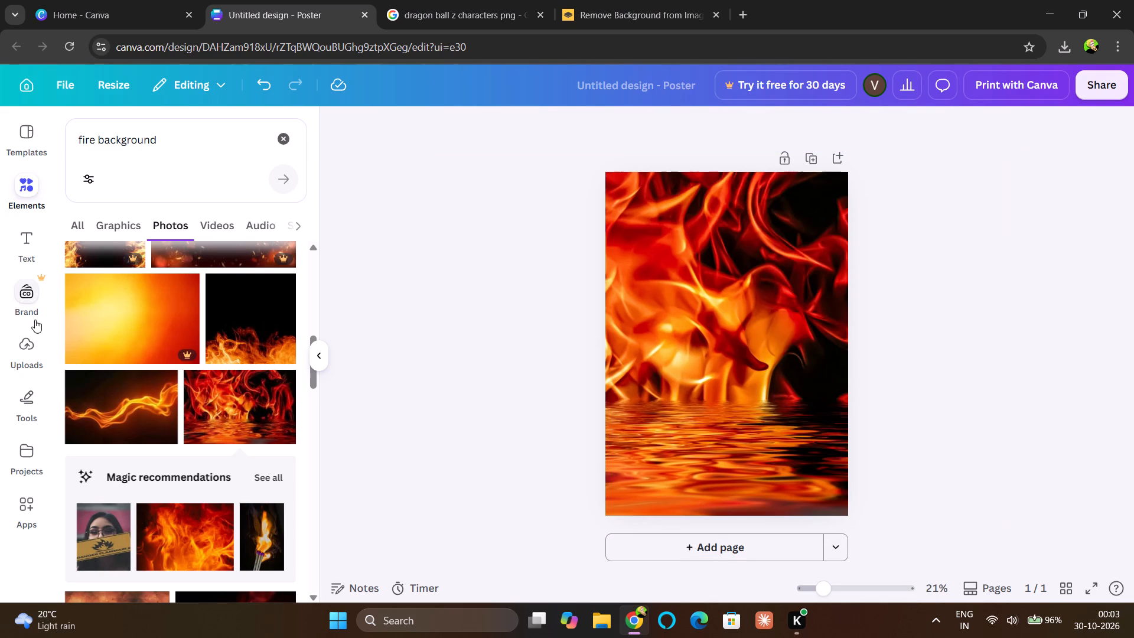
Add the uploaded energy-ball Goku cutout to the poster and place it at the bottom center of the page.
click(28, 346)
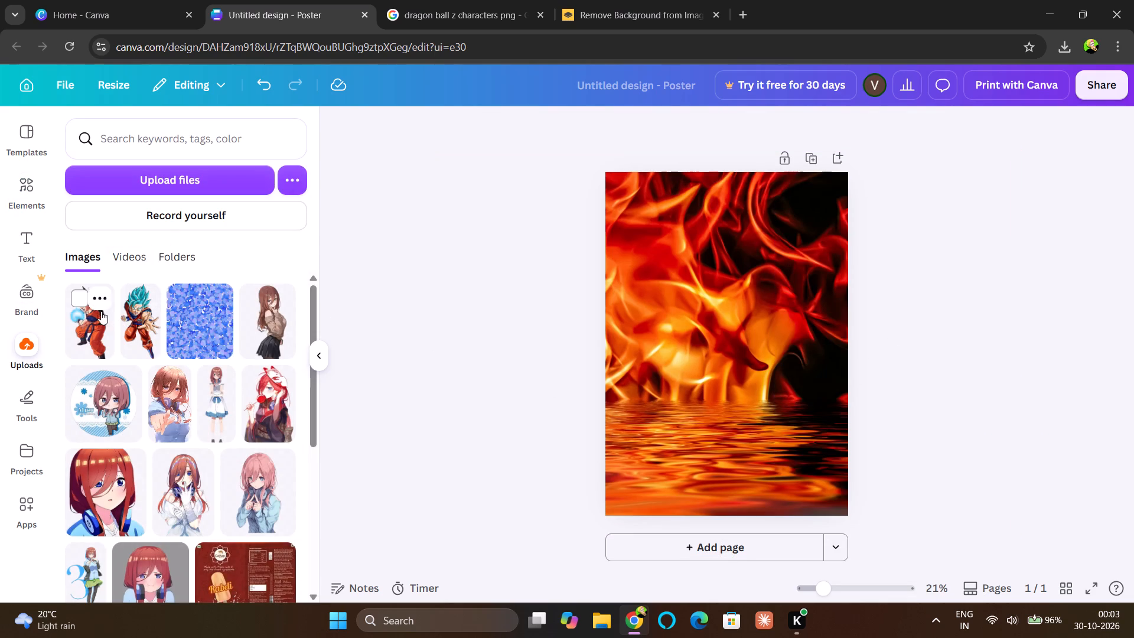
click(100, 311)
drag(736, 348, 730, 386)
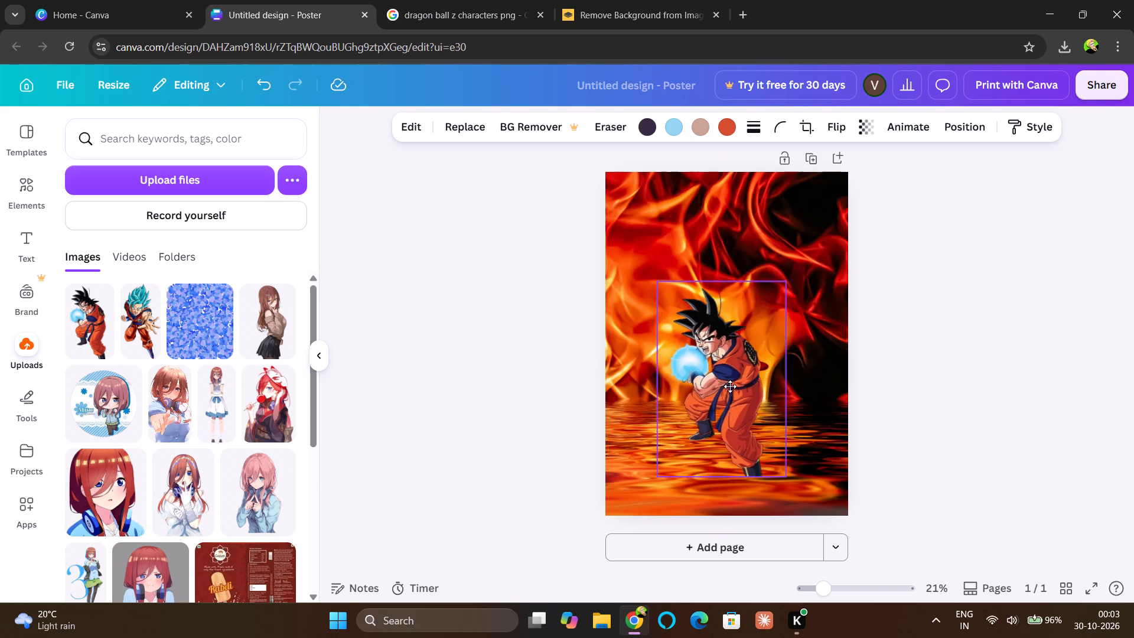
drag(730, 386, 734, 403)
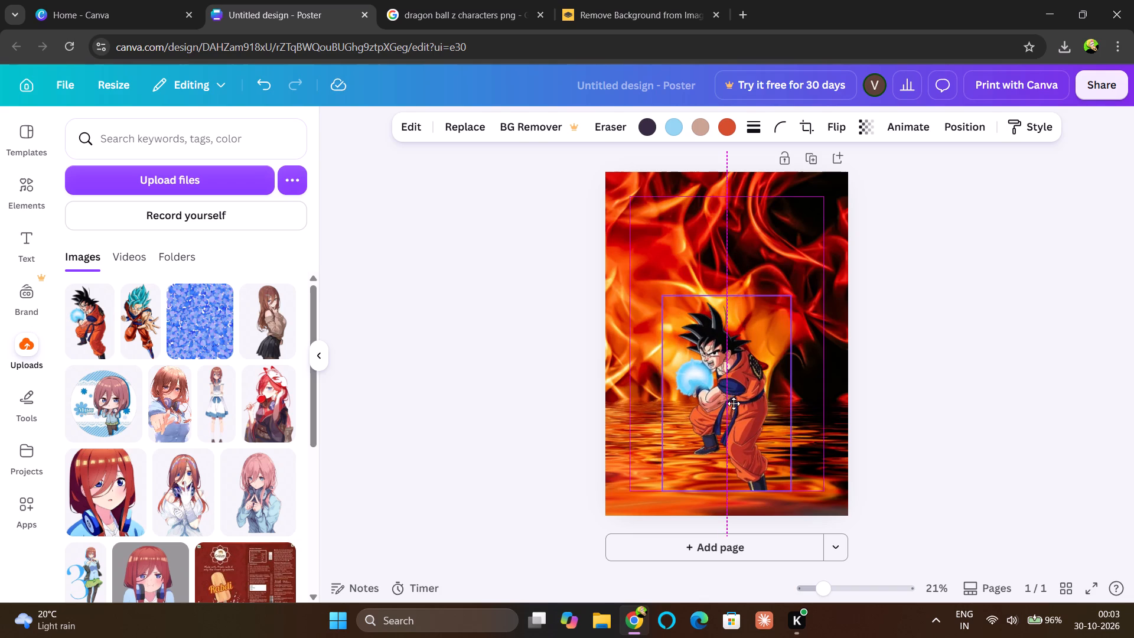
drag(734, 403, 733, 422)
Add the uploaded blue-haired Goku cutout and place it in the lower left of the poster, beside the energy-ball Goku.
click(135, 318)
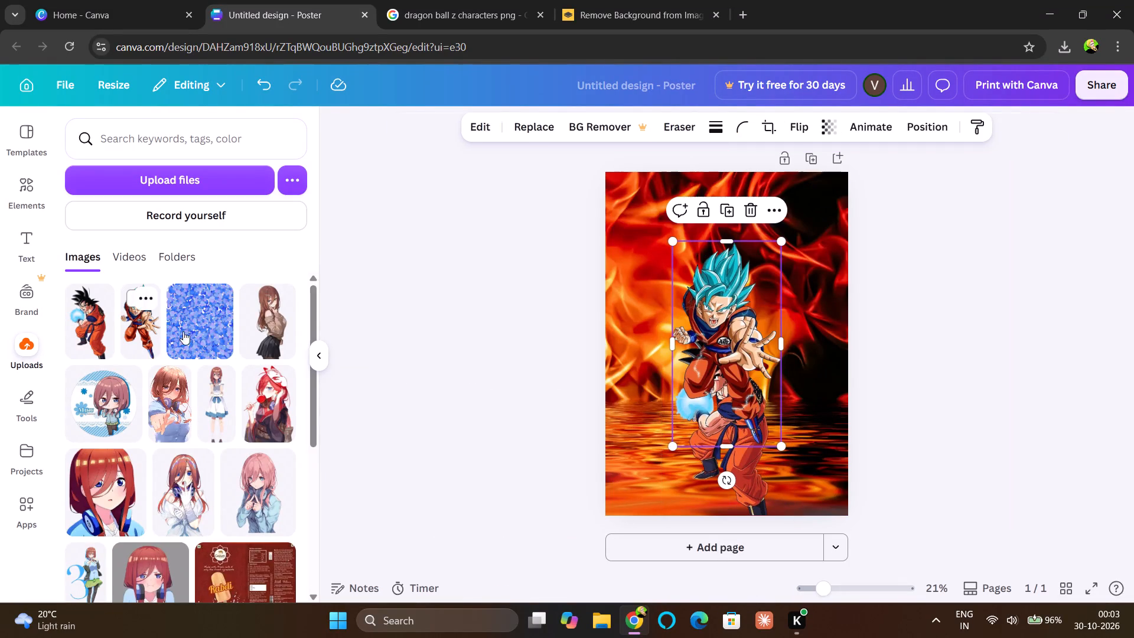
drag(713, 338, 640, 413)
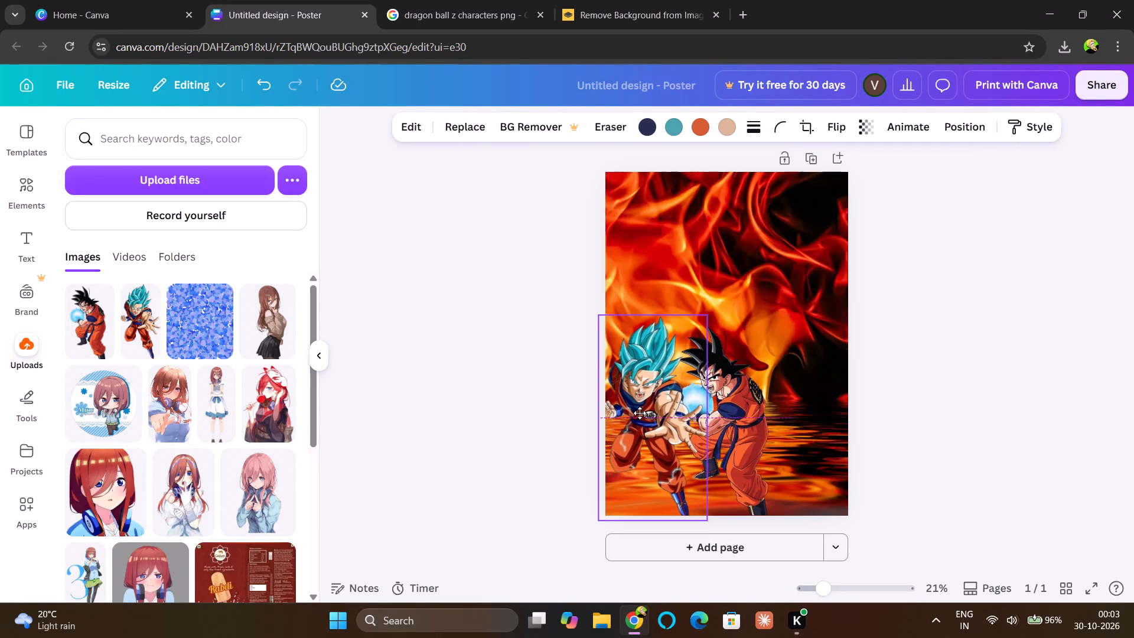
drag(640, 413, 637, 413)
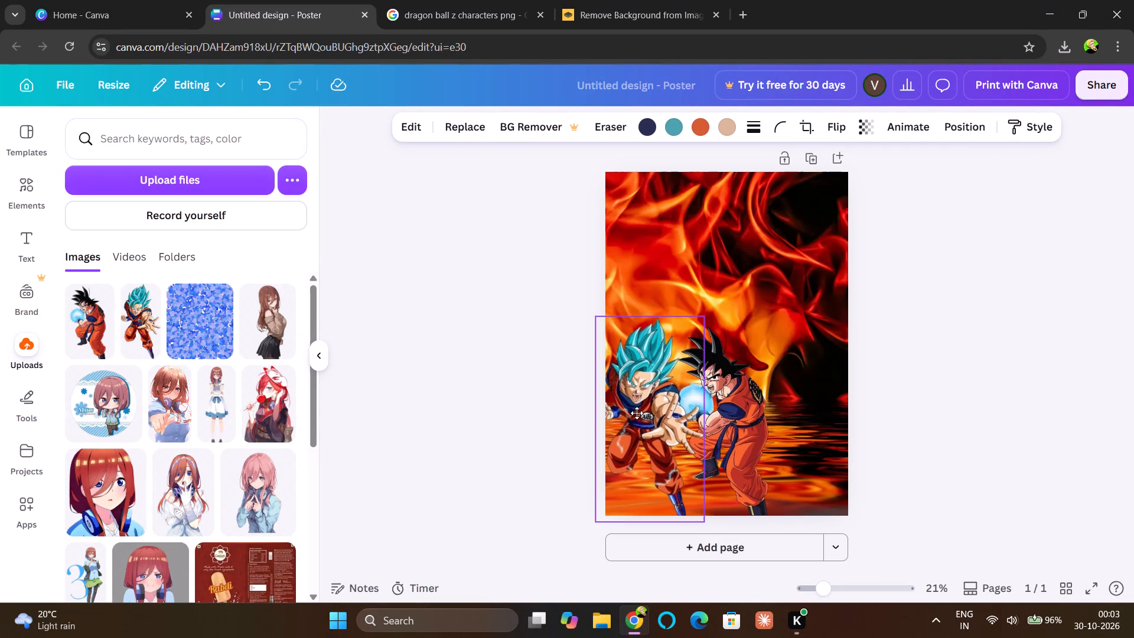
drag(637, 413, 646, 399)
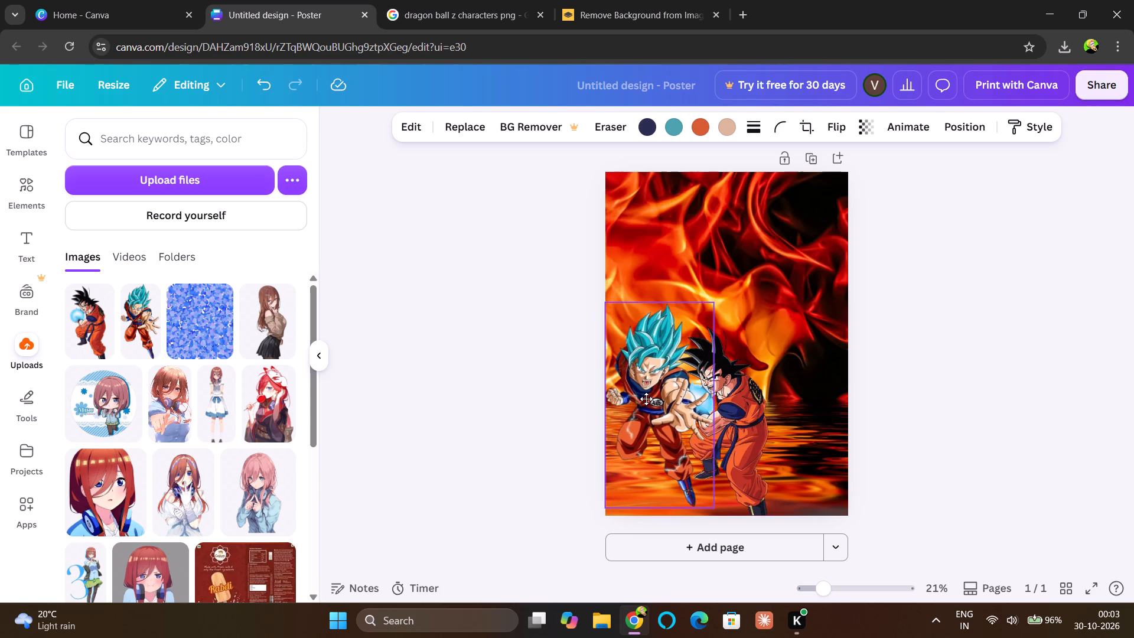
drag(646, 399, 647, 401)
Move the energy-ball Goku cutout to the lower right corner of the poster.
drag(736, 396, 751, 399)
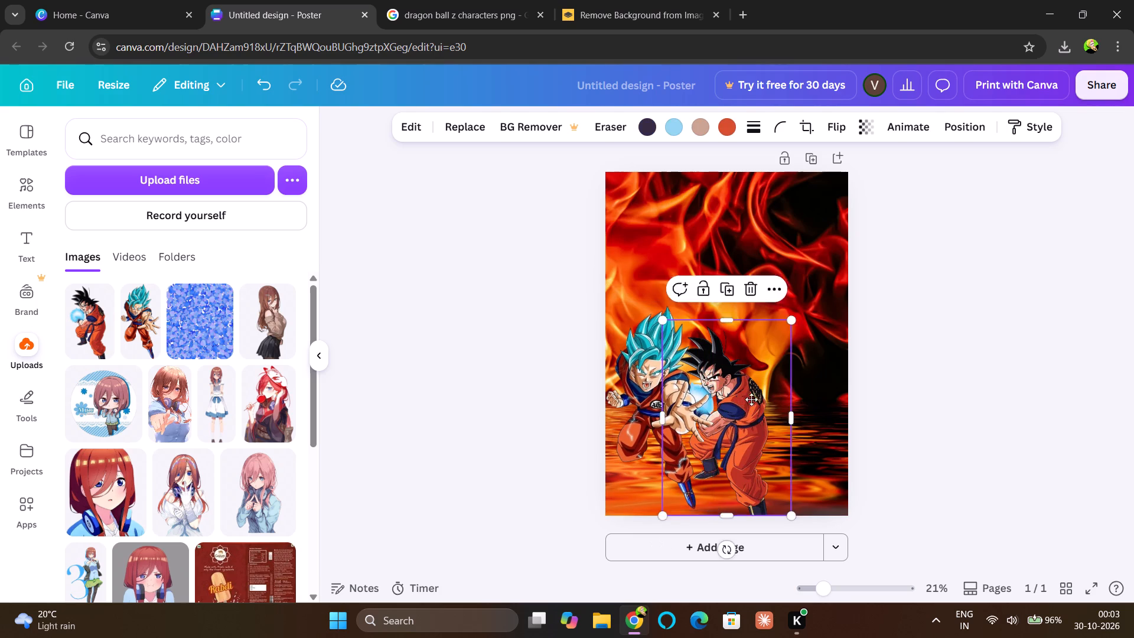
drag(751, 399, 812, 401)
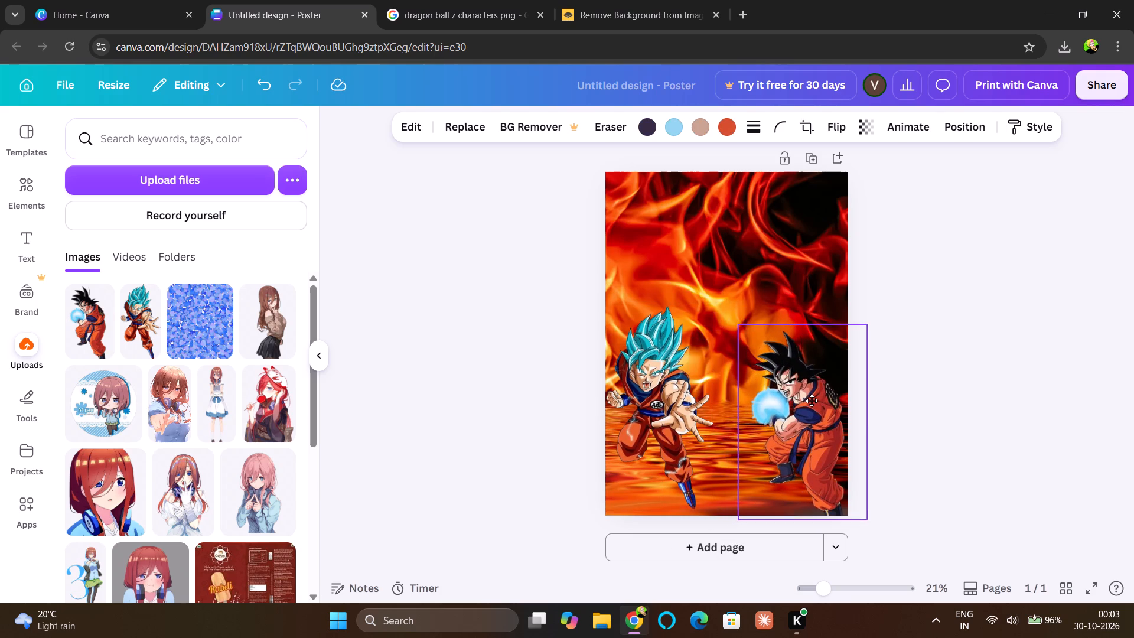
drag(812, 401, 814, 400)
Move the blue-haired Goku cutout to the upper left corner of the poster.
drag(678, 406, 674, 415)
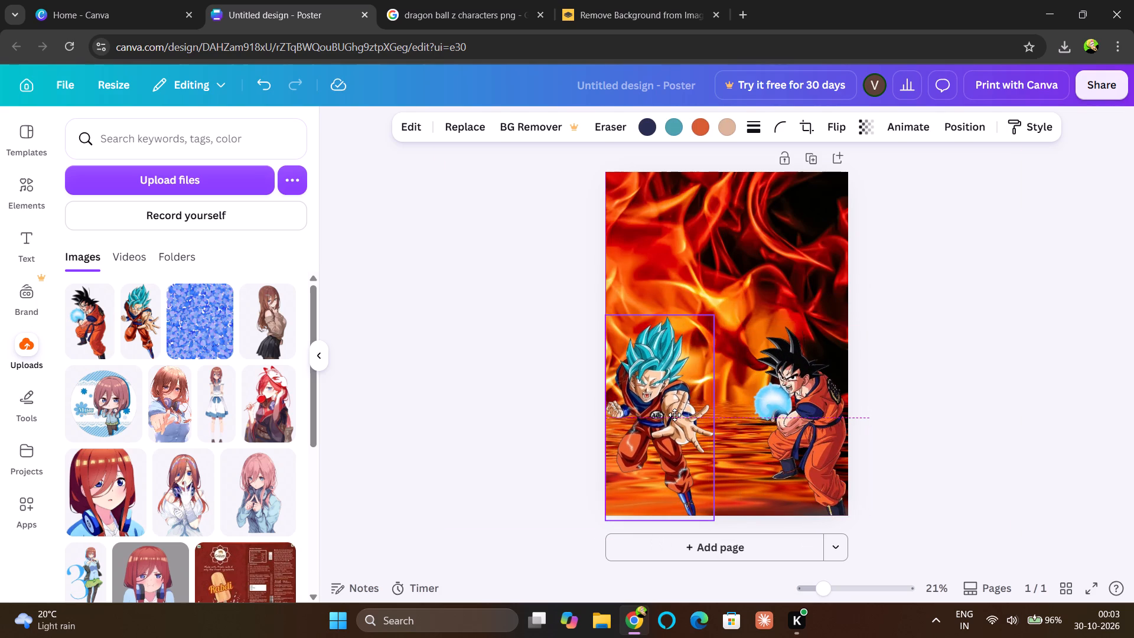
drag(674, 415, 683, 267)
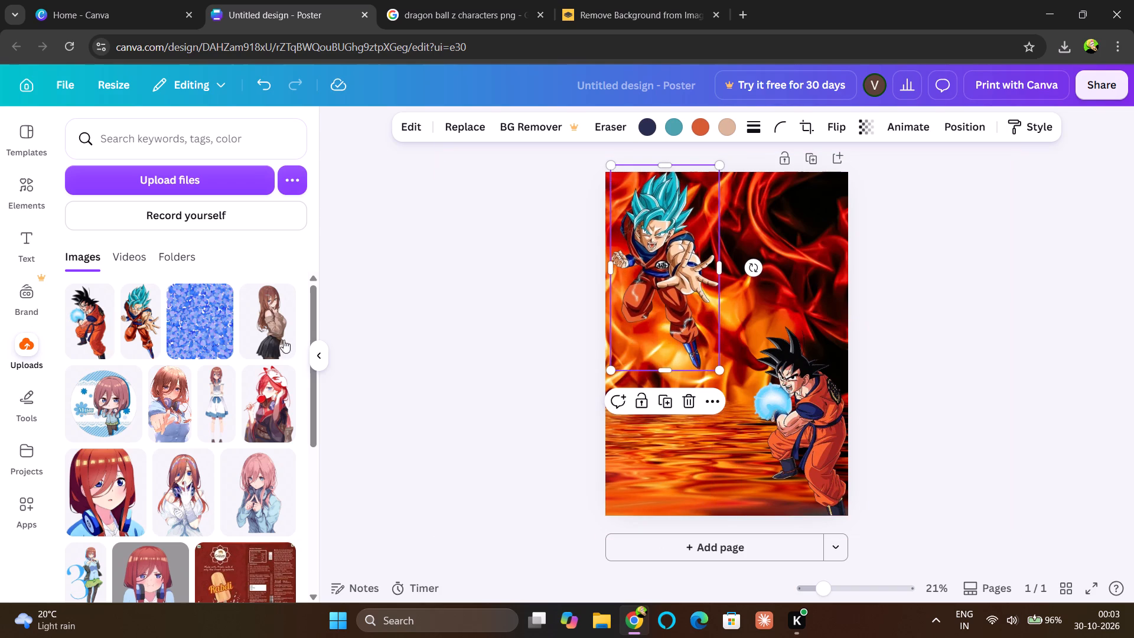
Switch to remove.bg, reload the page and delete the duplicate energy-ball Goku image.
click(588, 22)
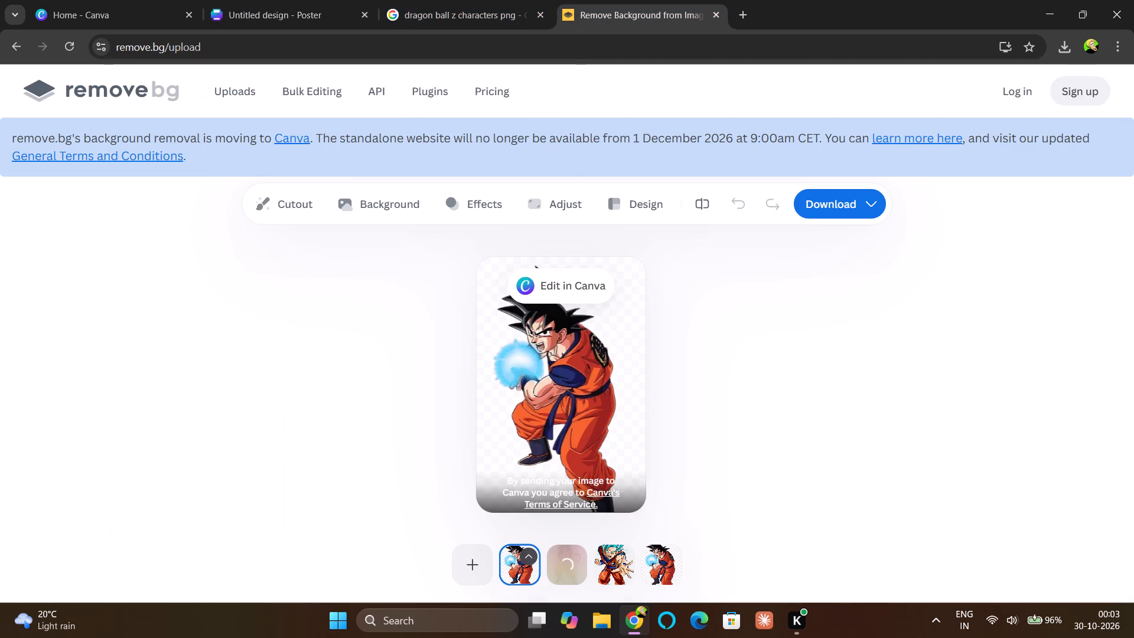
drag(560, 569, 561, 564)
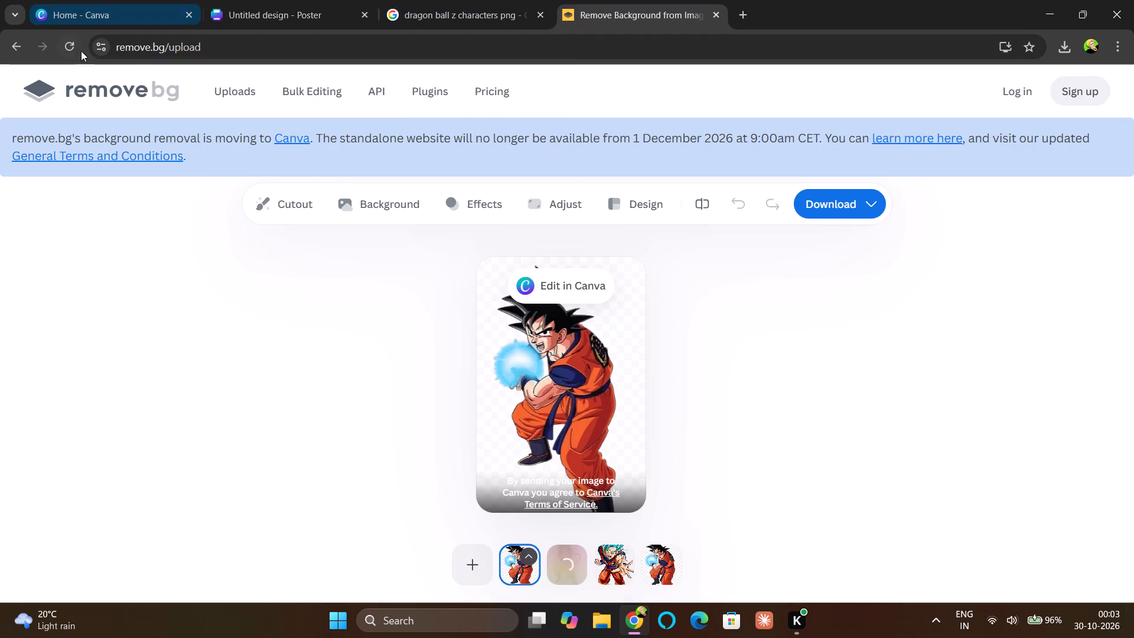
click(72, 50)
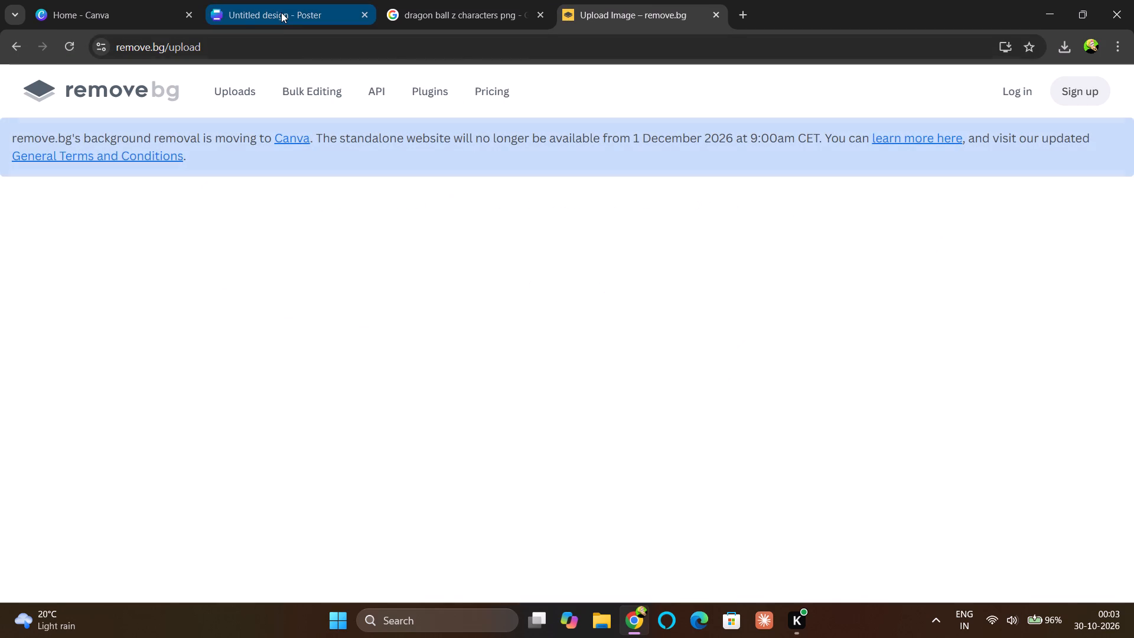
click(569, 568)
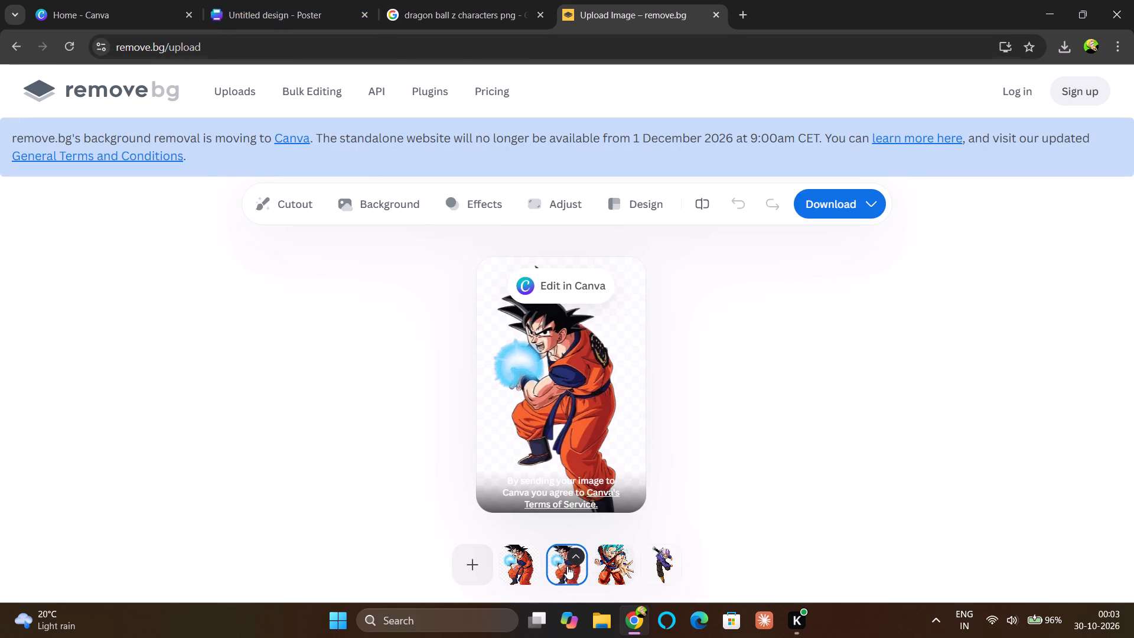
click(553, 519)
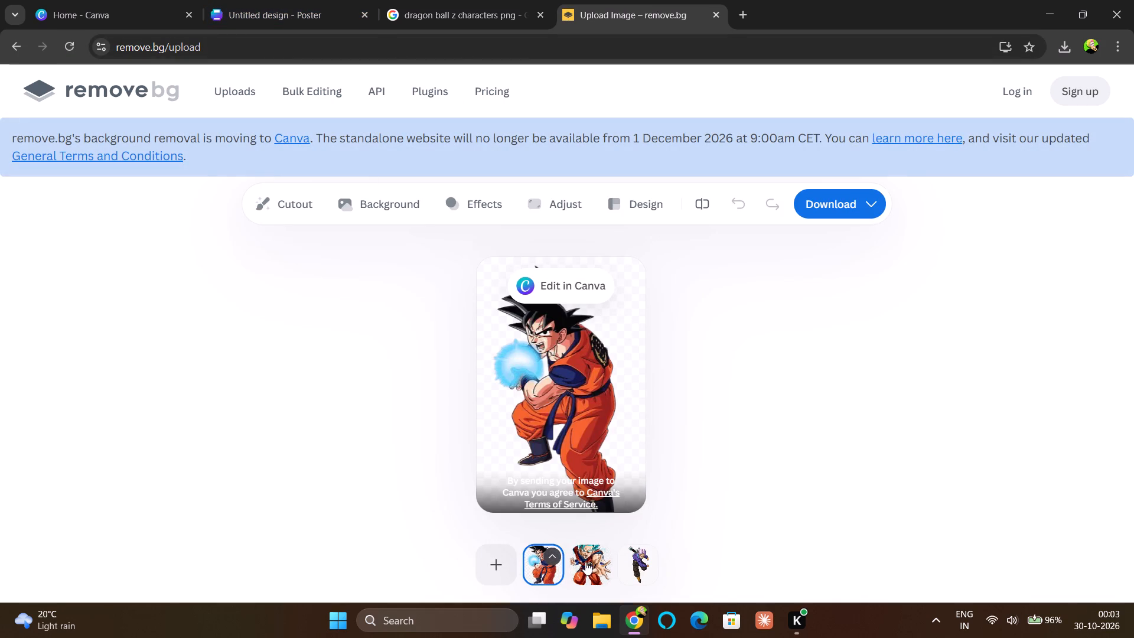
Download the free 451 x 443 preview of the purple-haired Trunks cutout.
click(586, 562)
click(623, 556)
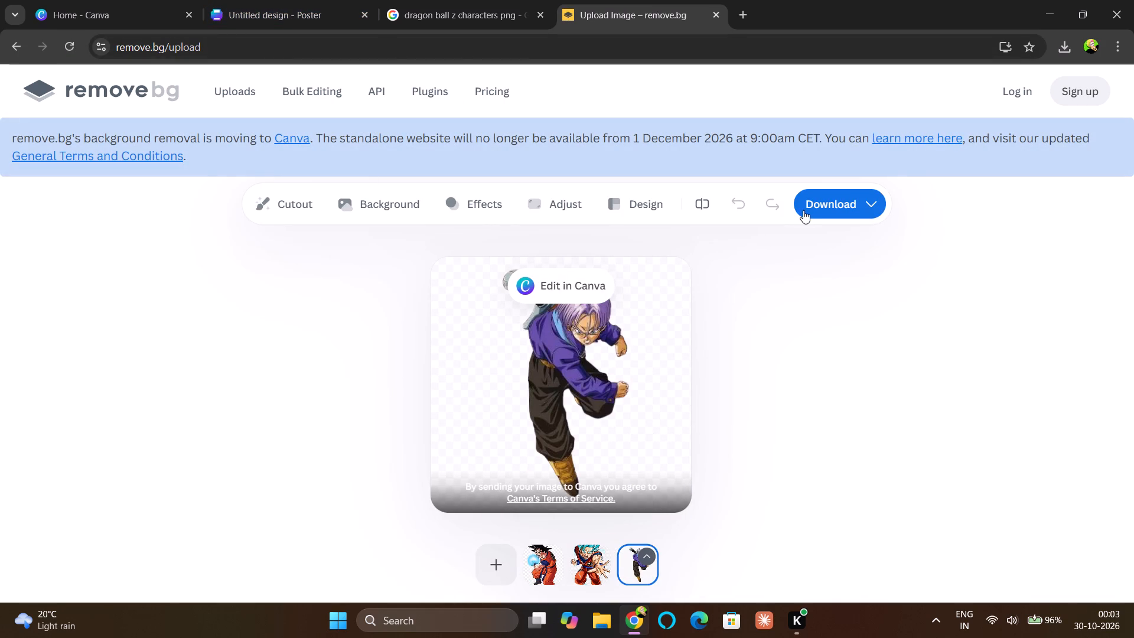
click(806, 209)
click(814, 248)
Return to the Canva poster and upload the Trunks cutout file images__1_-removebg-preview from Downloads.
click(263, 22)
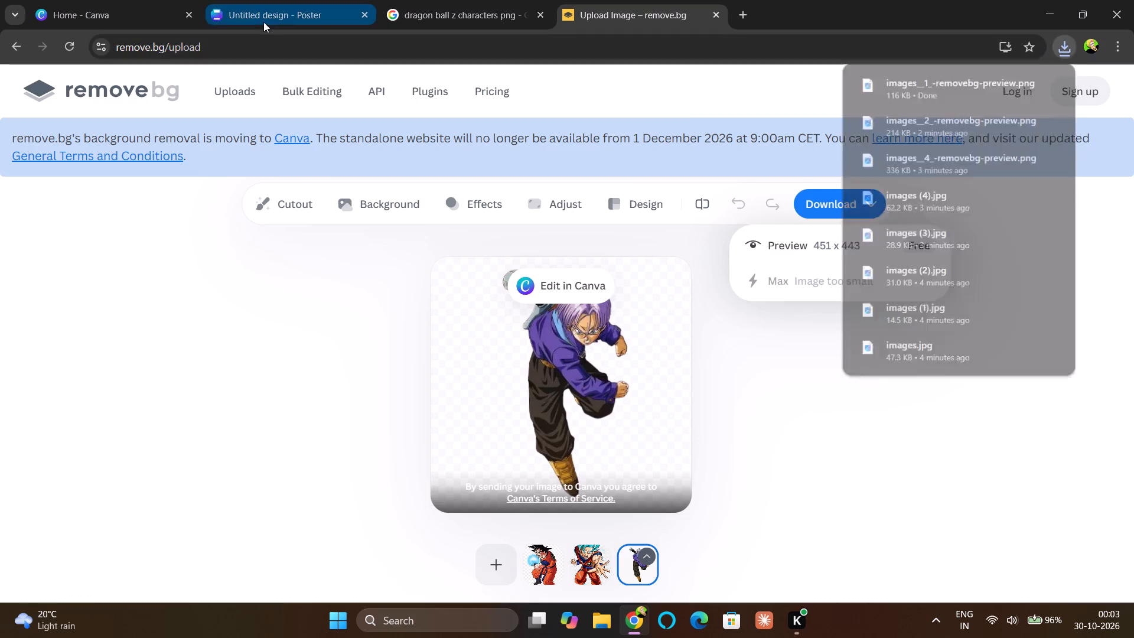
click(213, 186)
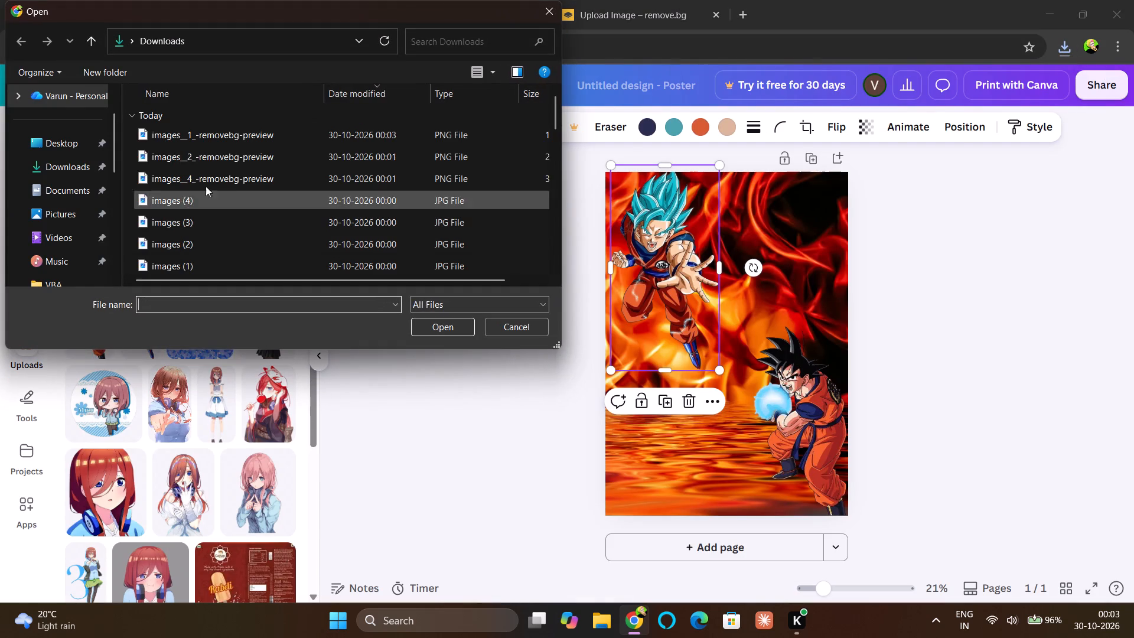
click(180, 144)
click(182, 140)
click(435, 330)
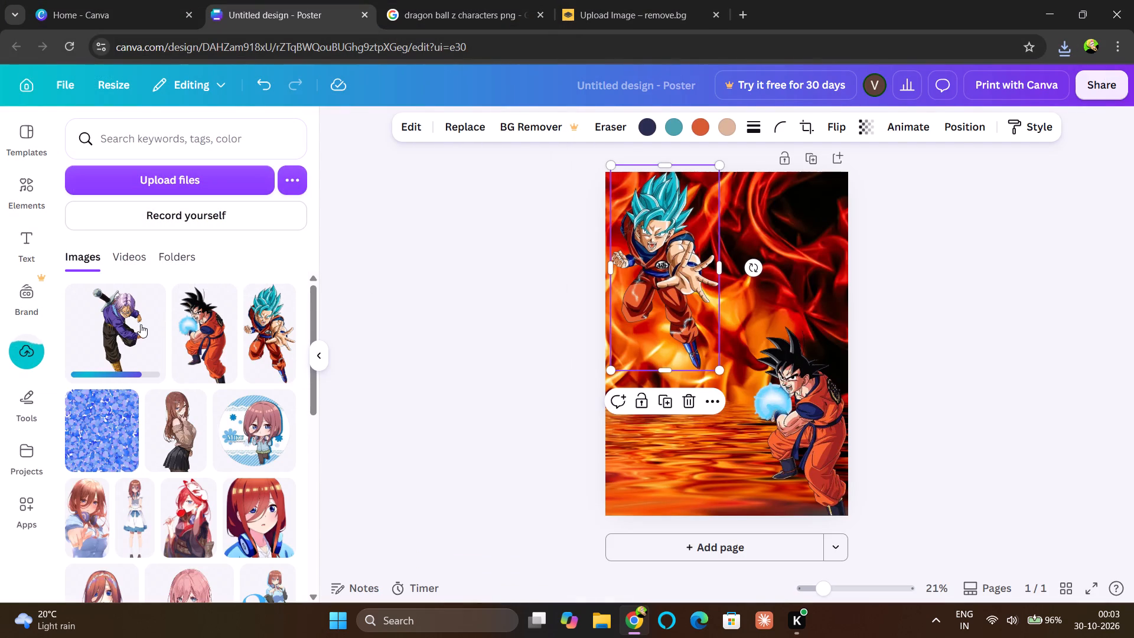
Add the uploaded Trunks cutout to the lower left of the poster and enlarge it proportionally.
click(109, 338)
drag(731, 327, 724, 366)
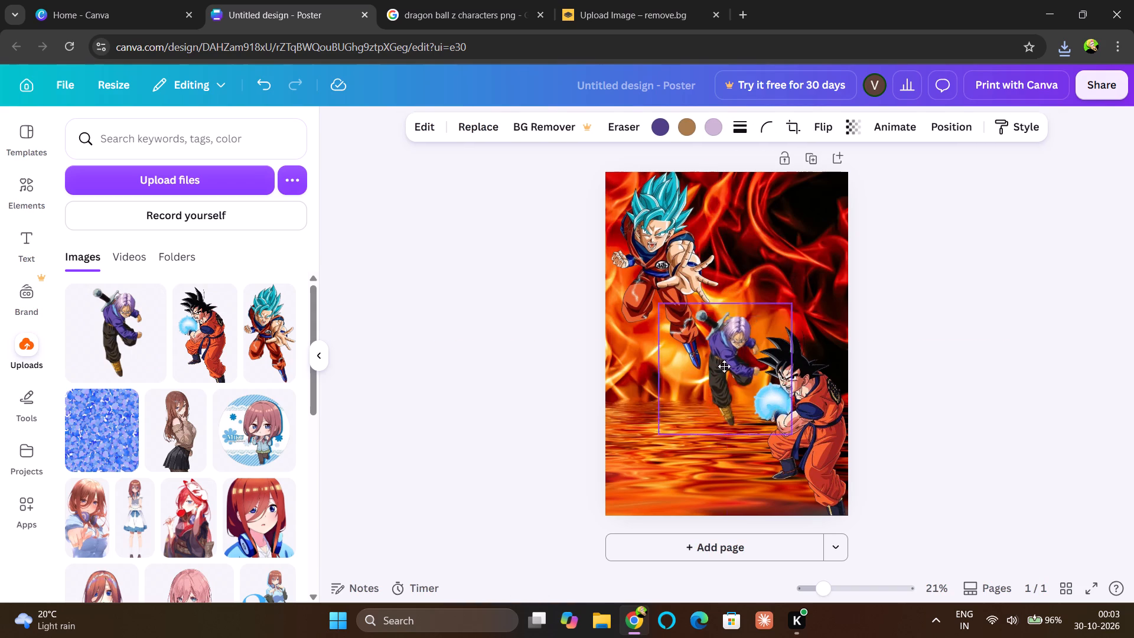
drag(724, 366, 642, 393)
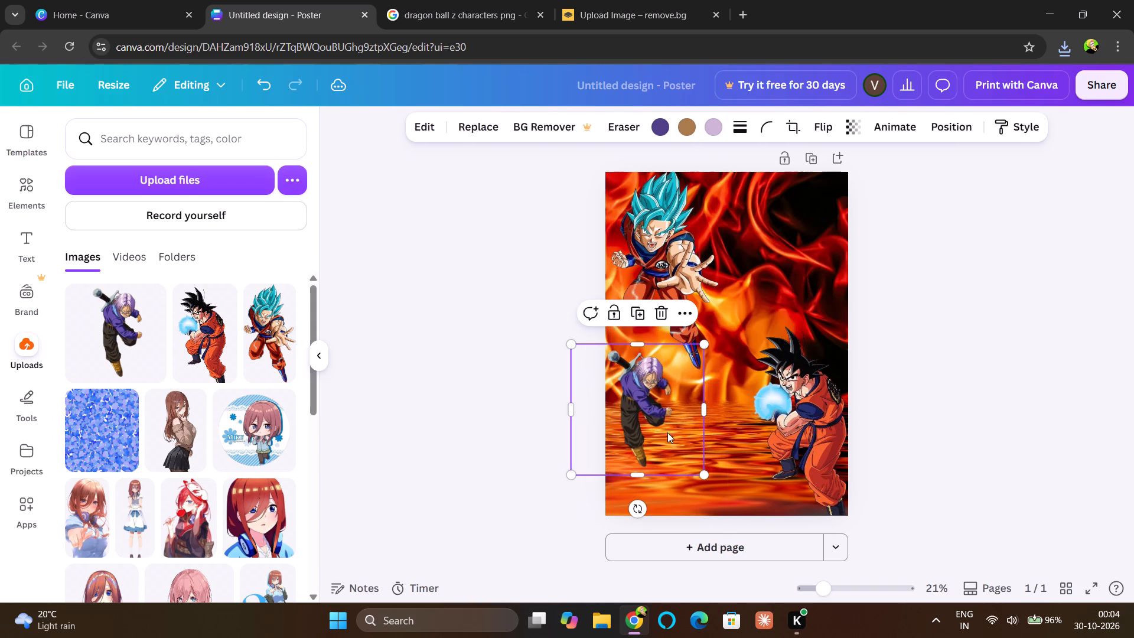
drag(704, 476, 741, 507)
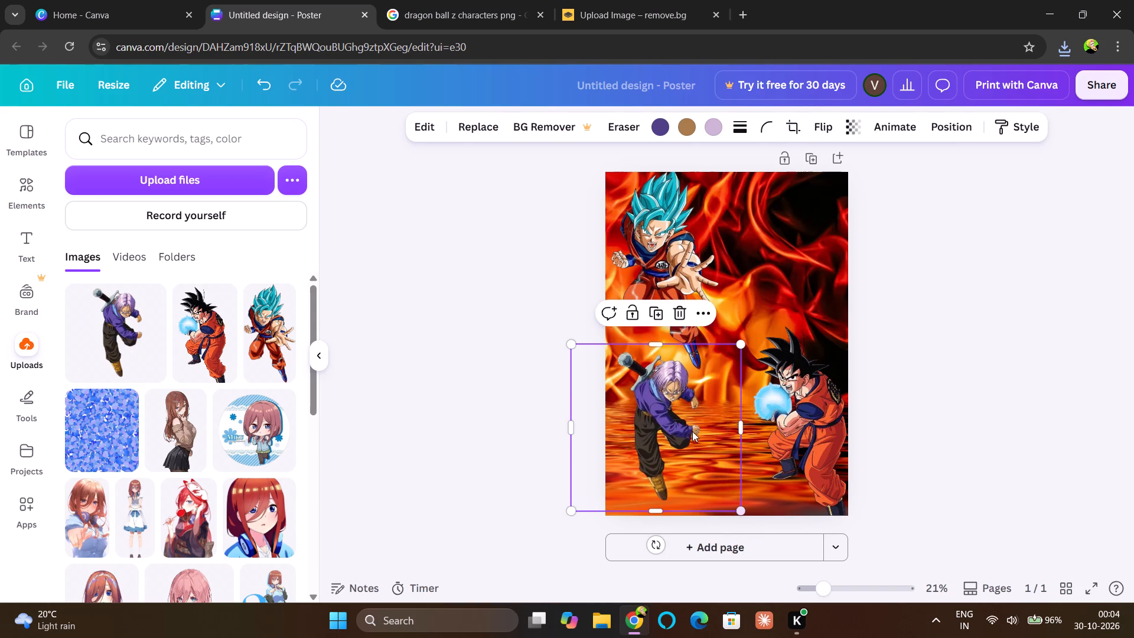
Position the Trunks cutout in the poster's lower left corner, below the blue-haired Goku.
drag(670, 419, 710, 367)
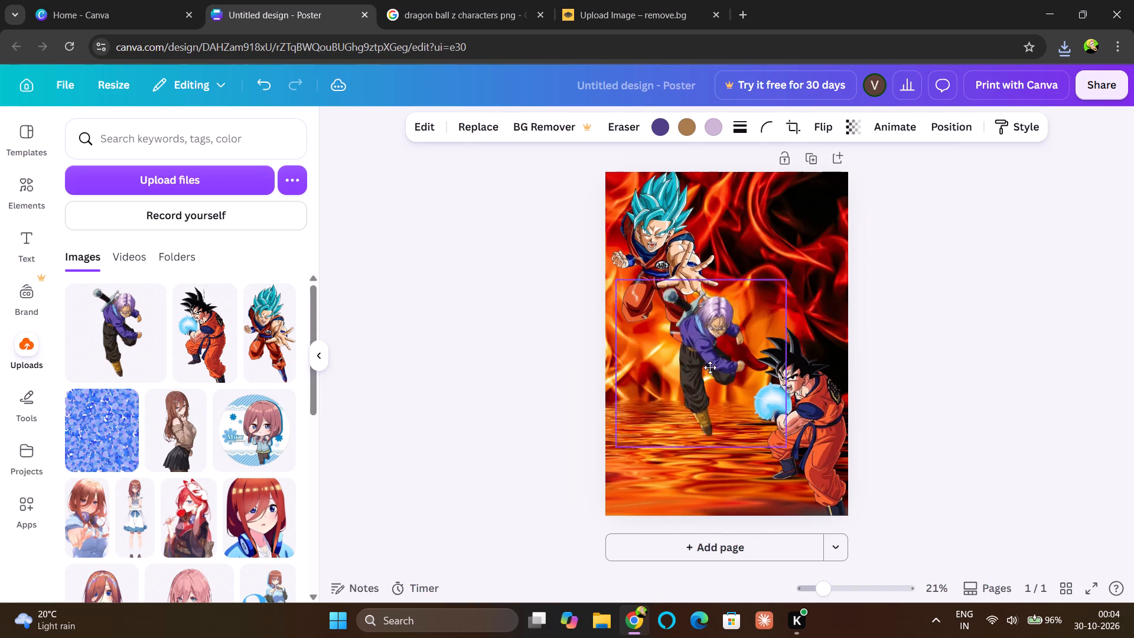
drag(710, 367, 648, 434)
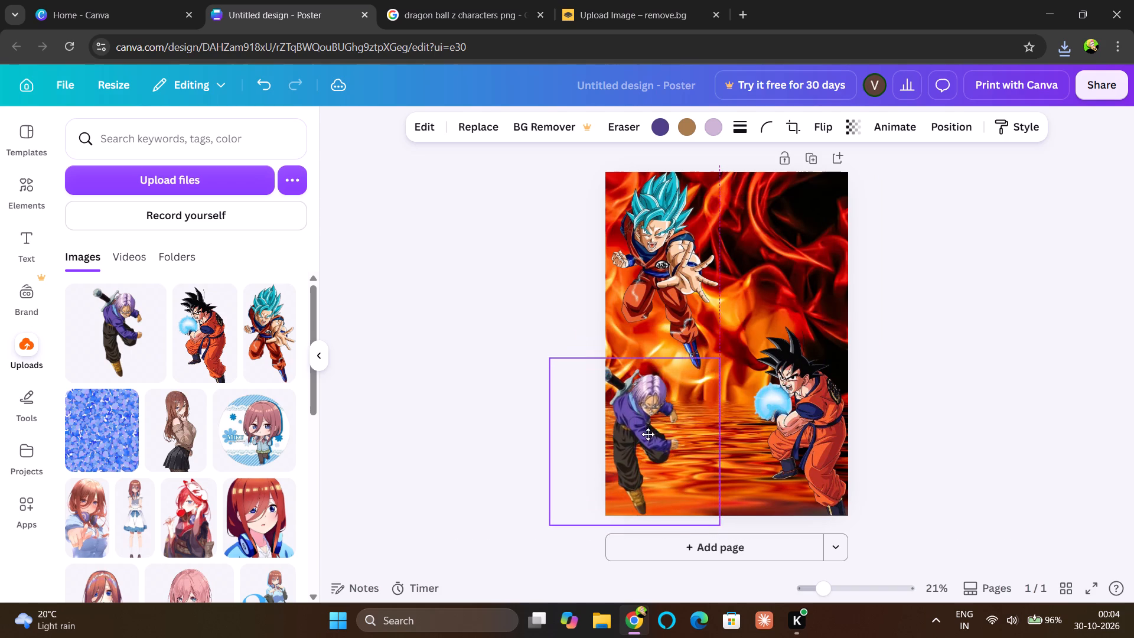
drag(648, 434, 645, 438)
drag(645, 438, 644, 430)
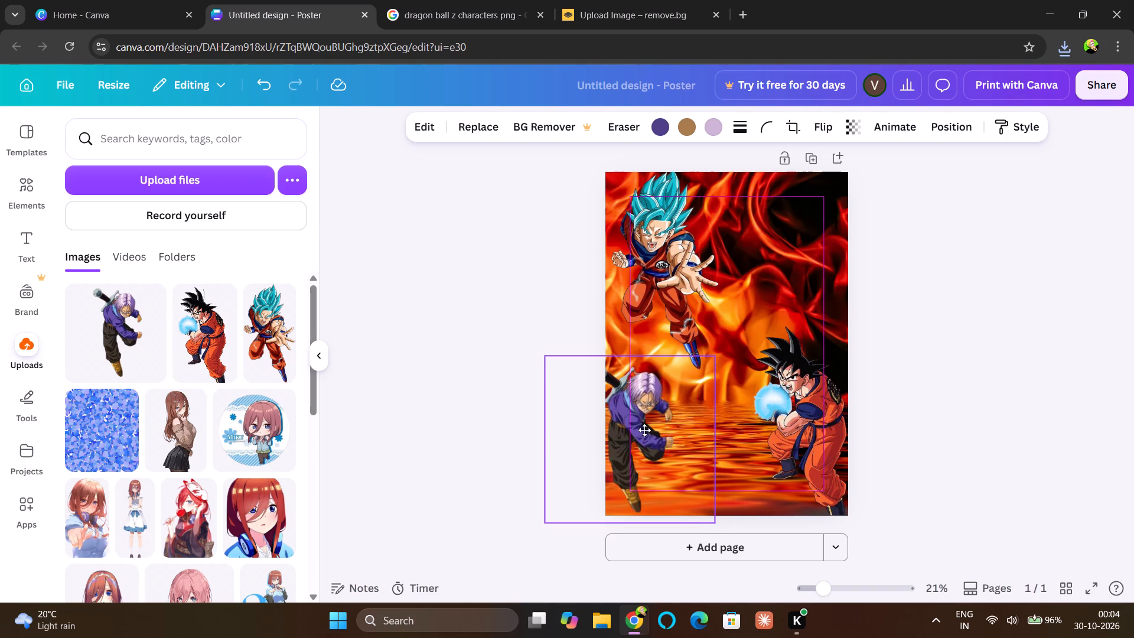
drag(644, 430, 650, 434)
click(903, 307)
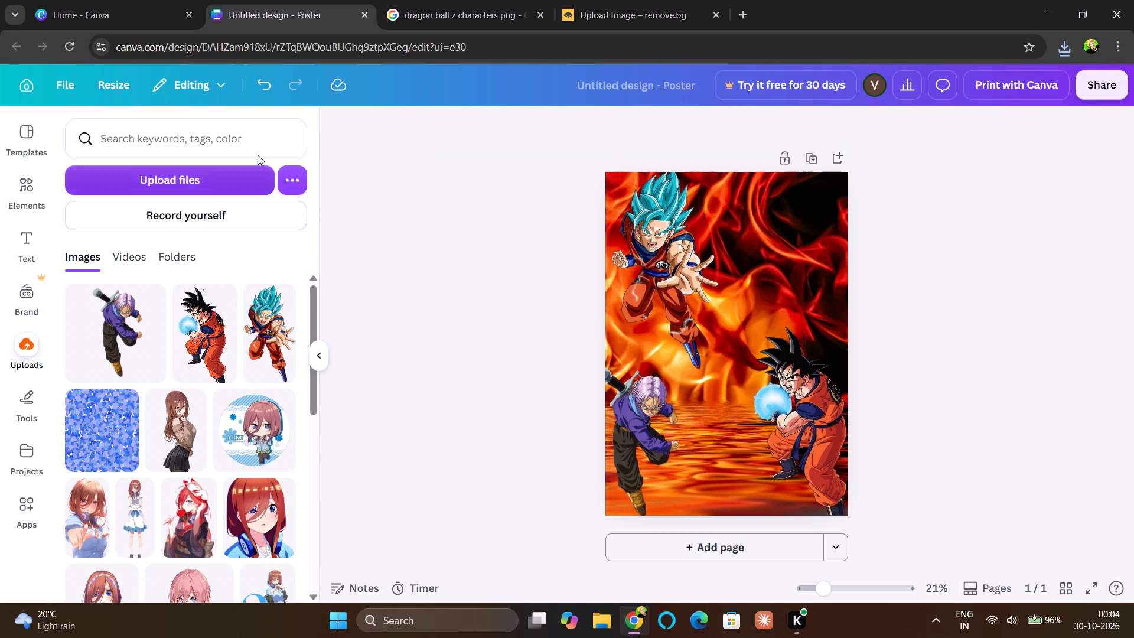
From the Google image results, save the front-facing Goku bust from pngaaa.com to Downloads.
click(477, 9)
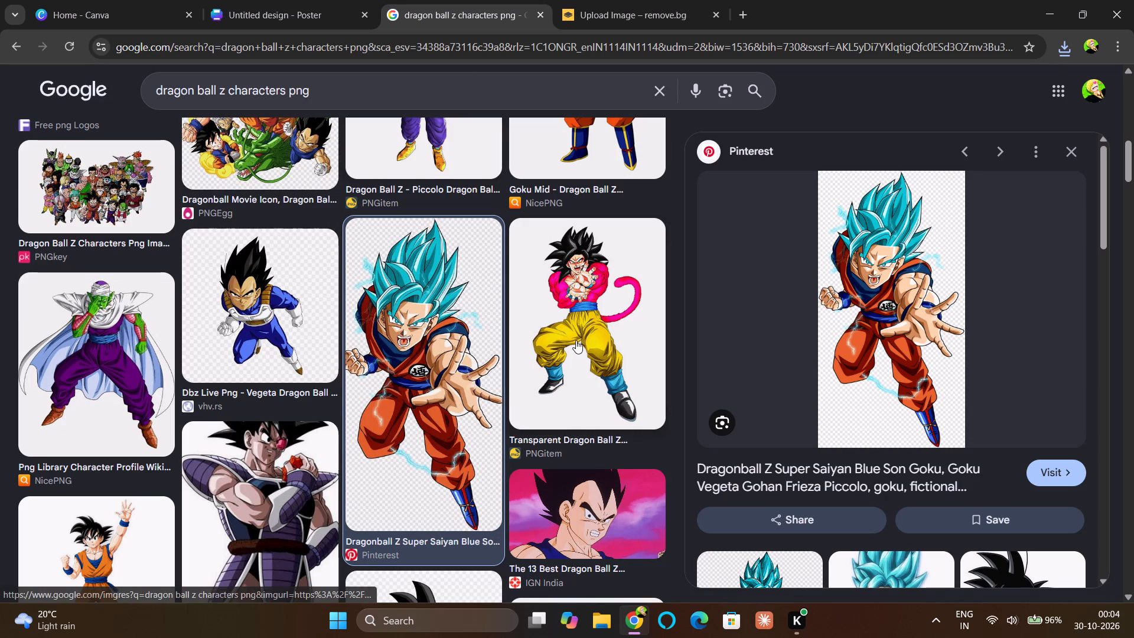
scroll(436, 448, down, 2)
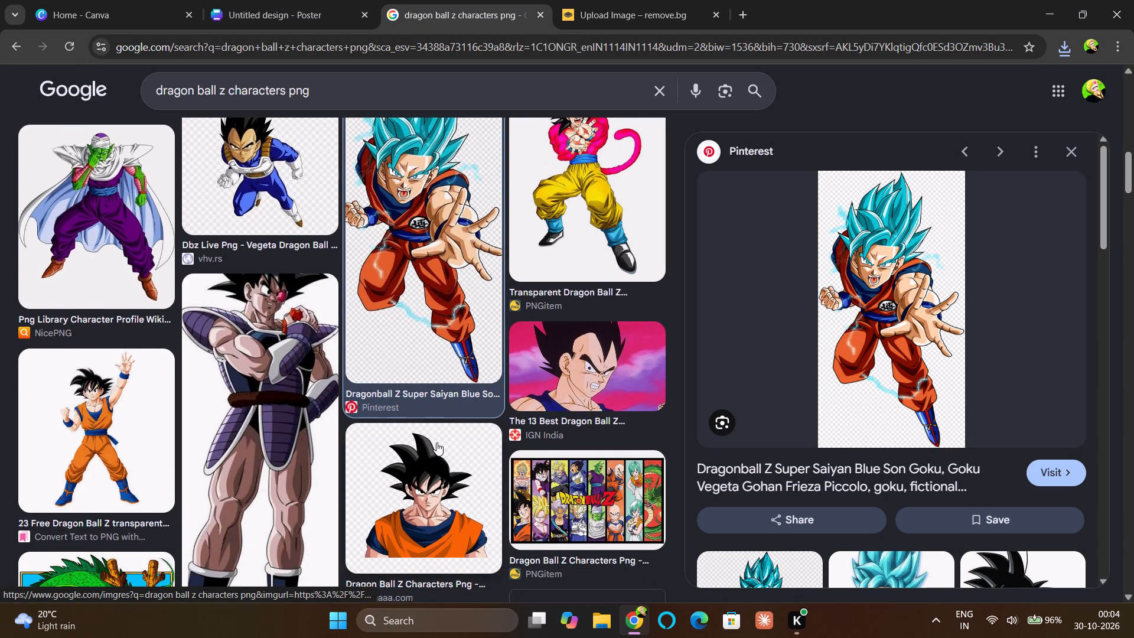
scroll(437, 442, down, 1)
click(440, 414)
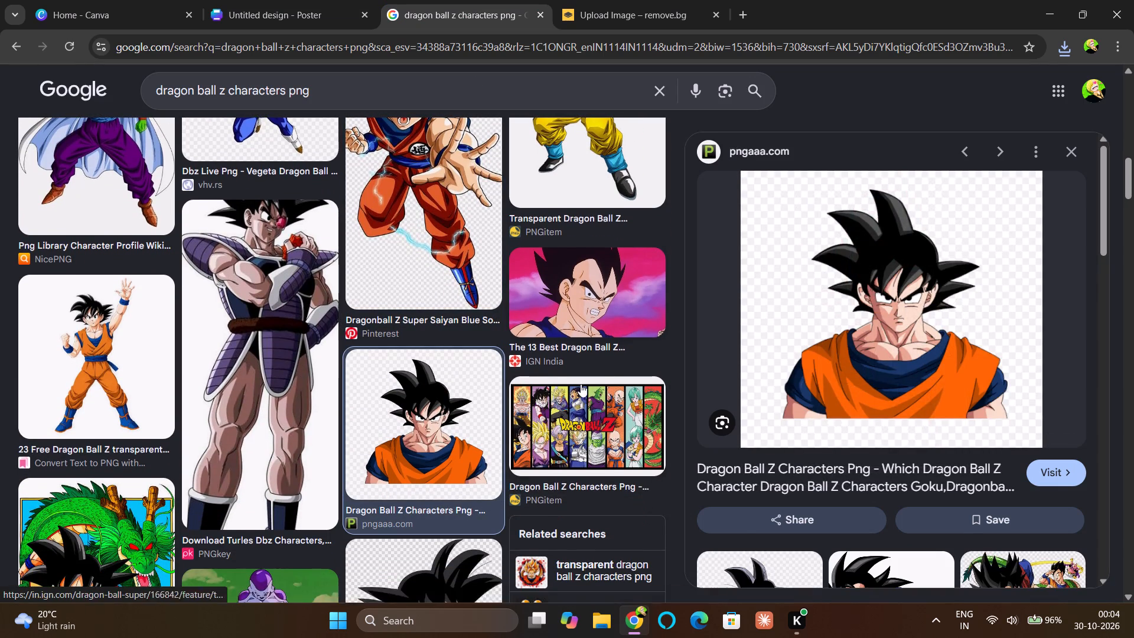
right_click(412, 418)
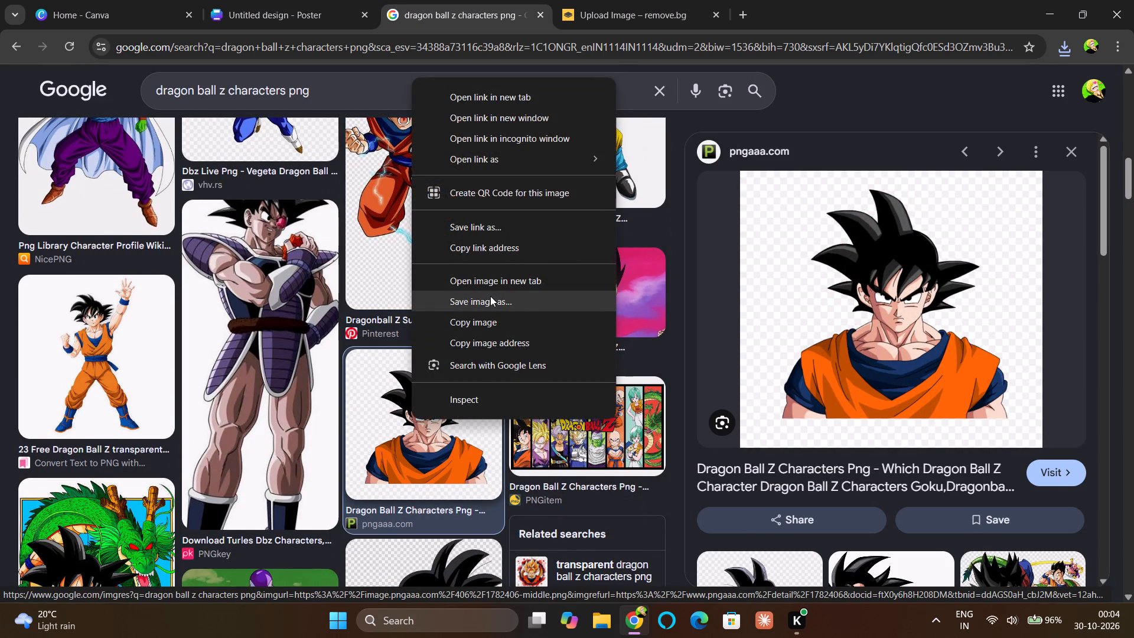
click(490, 297)
key(Return)
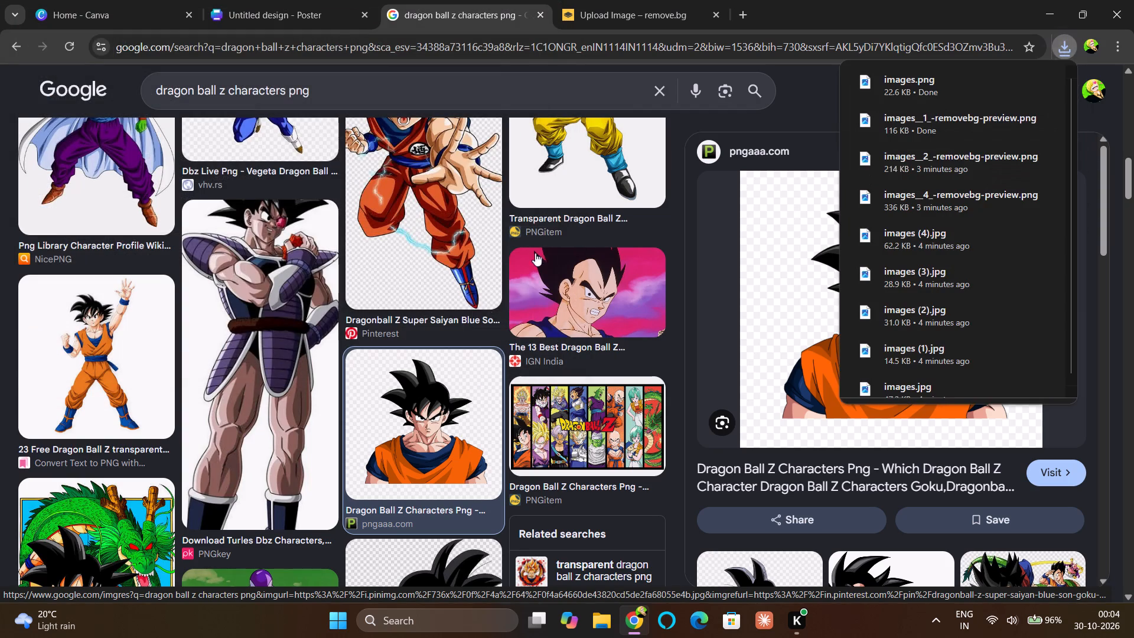
Upload the saved Goku bust file images (PNG) to remove.bg for background removal.
click(618, 20)
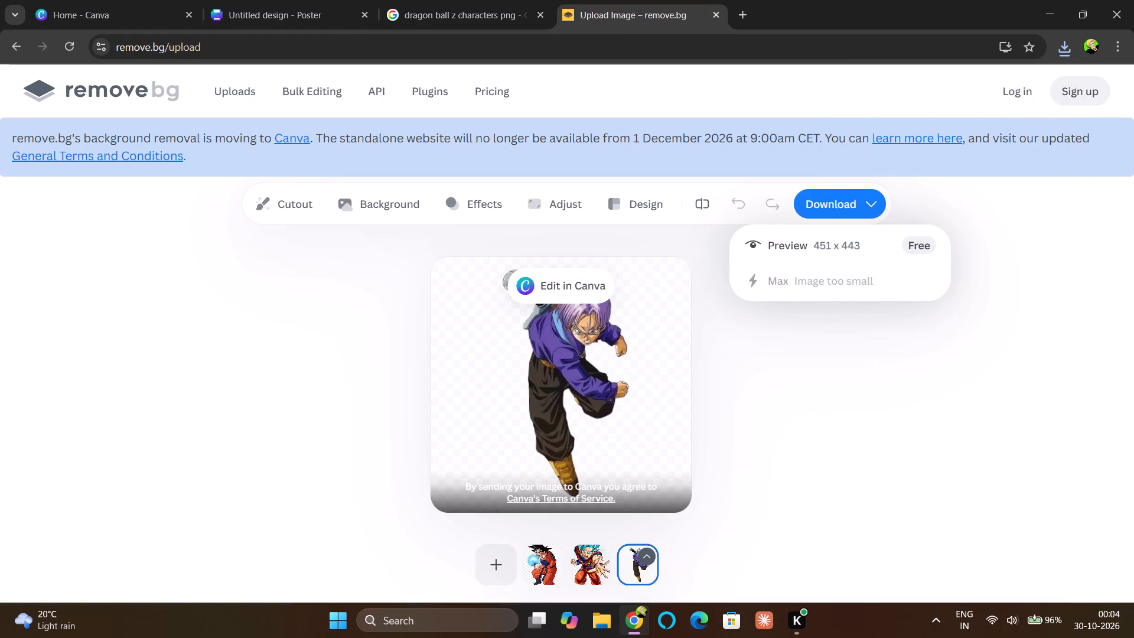
click(494, 556)
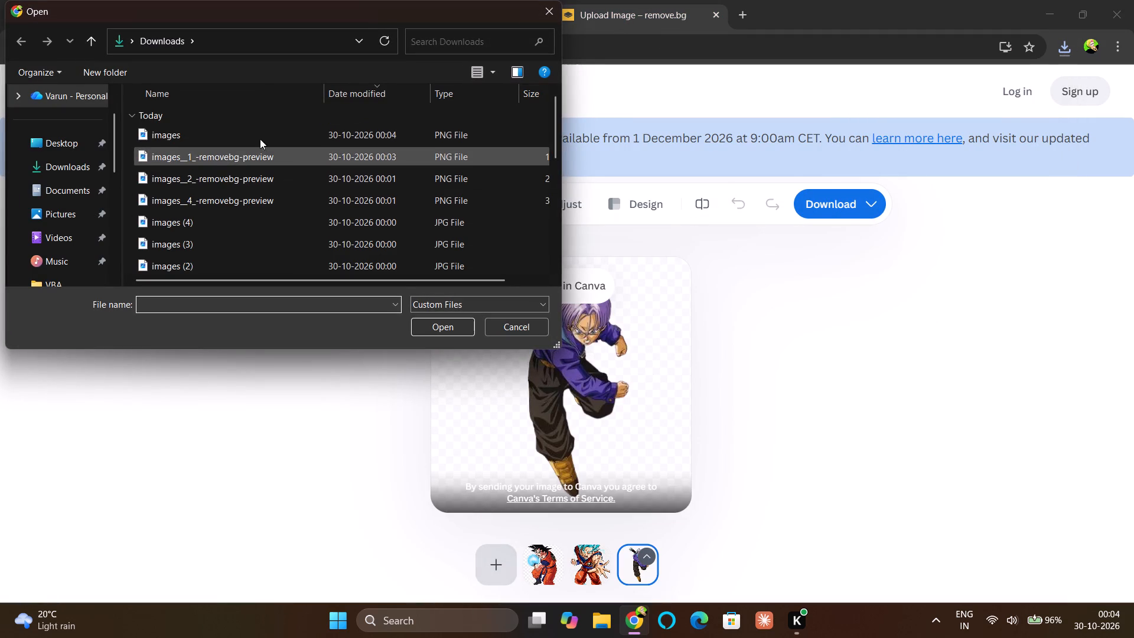
click(256, 134)
click(451, 317)
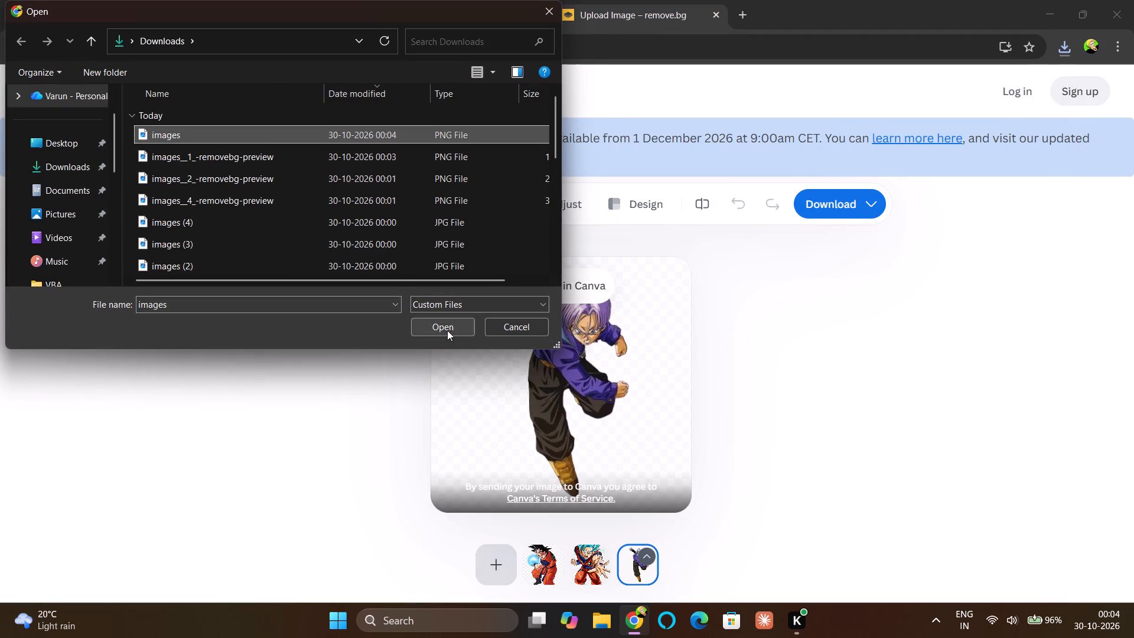
click(447, 330)
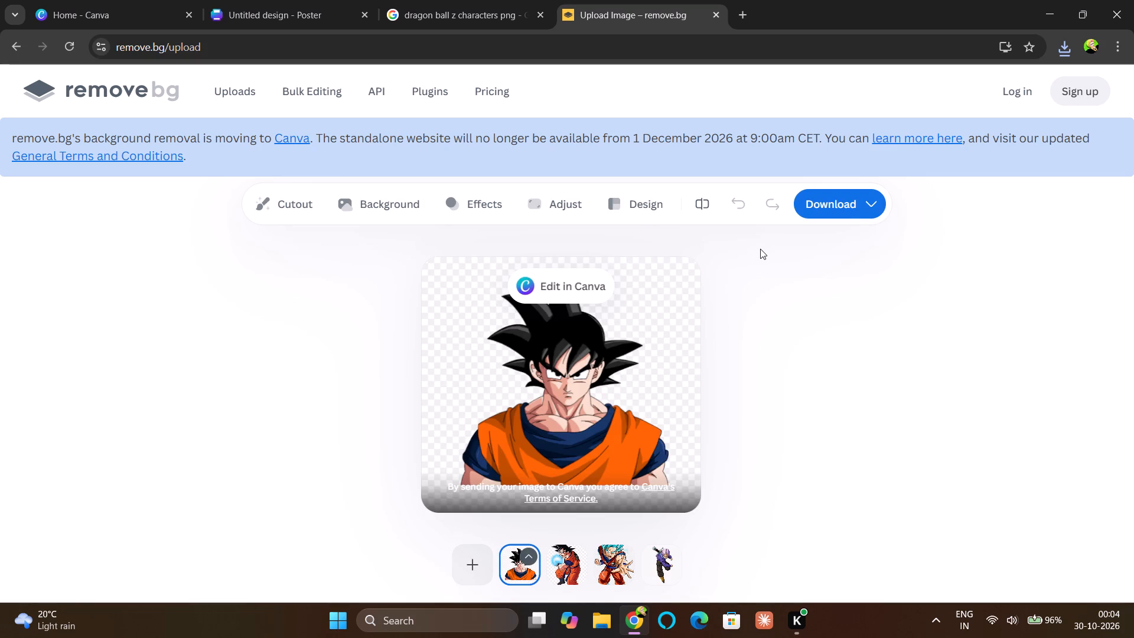
Download the free 467 x 428 preview of the Goku bust cutout.
click(817, 203)
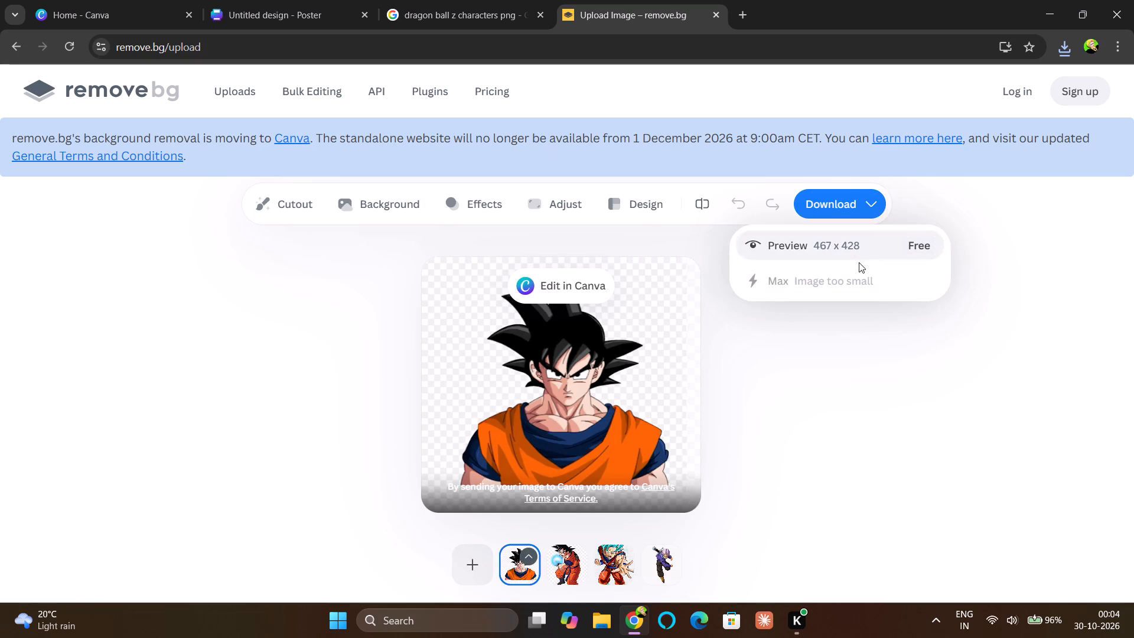
click(846, 255)
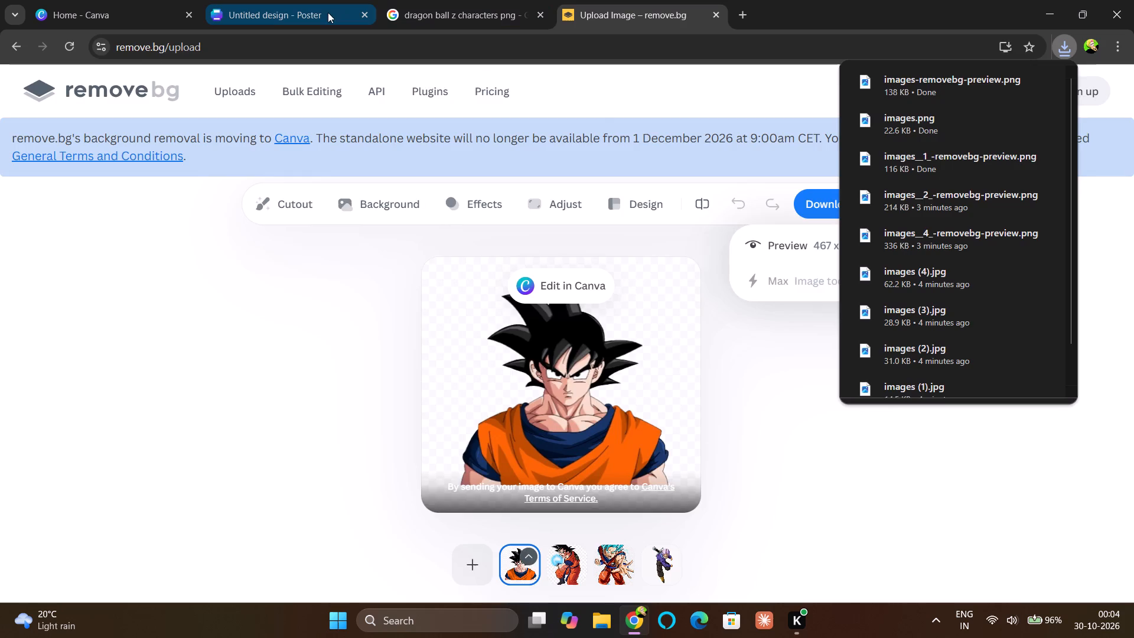
Return to the Canva poster and upload the Goku bust cutout file images-removebg-preview.
click(312, 14)
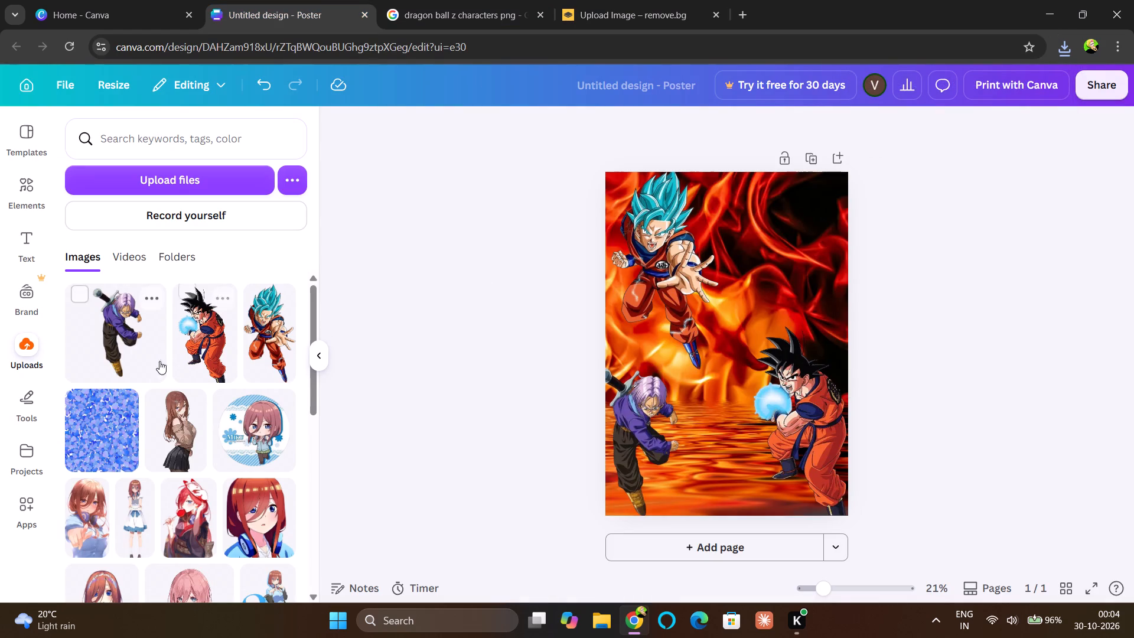
click(174, 185)
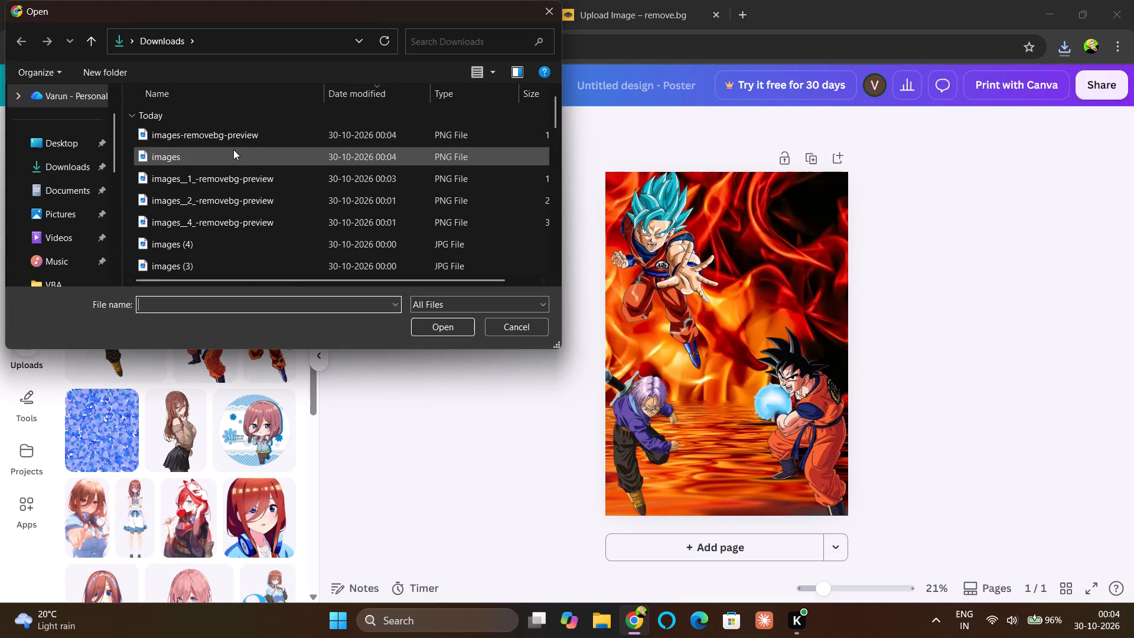
click(232, 137)
click(452, 322)
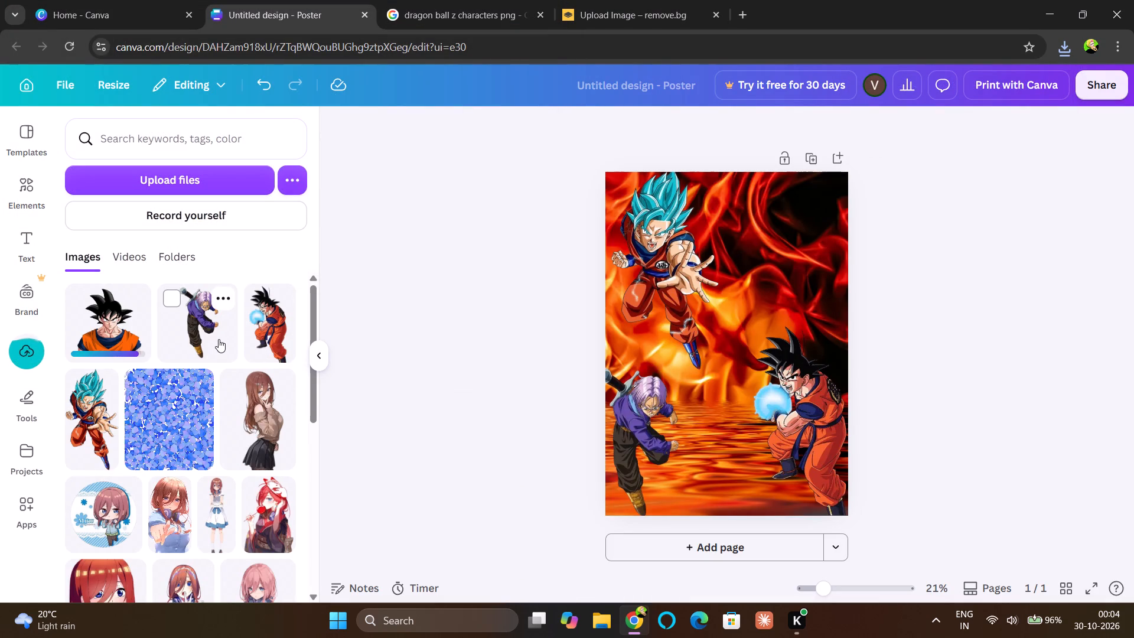
Add the uploaded Goku bust cutout and place it at the bottom center, between Trunks and the energy-ball Goku.
click(111, 320)
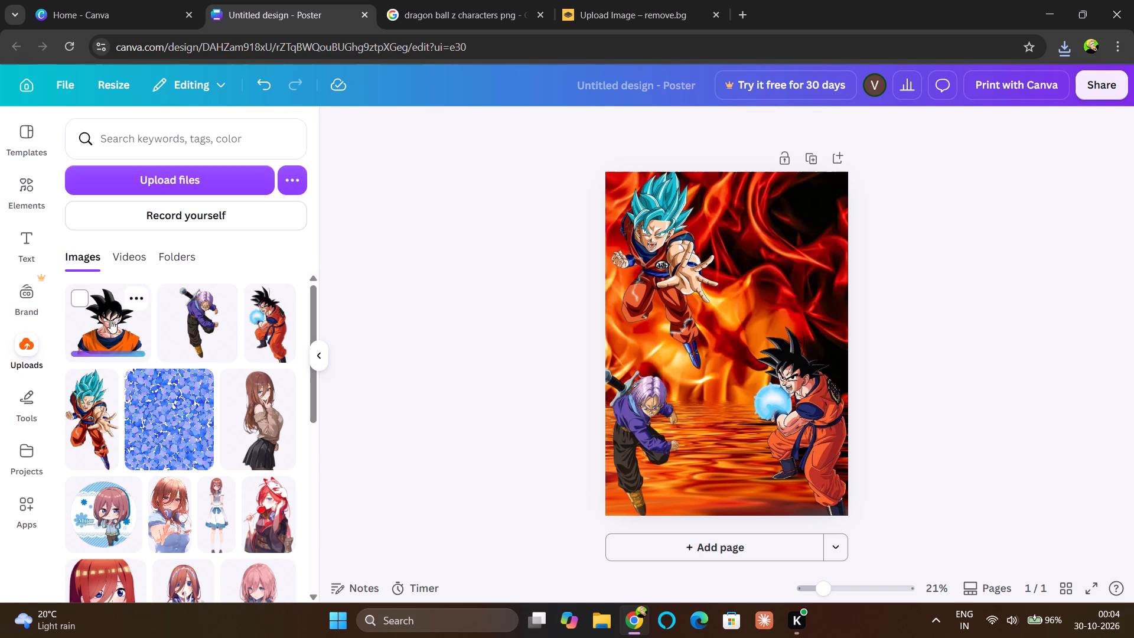
drag(740, 359, 728, 477)
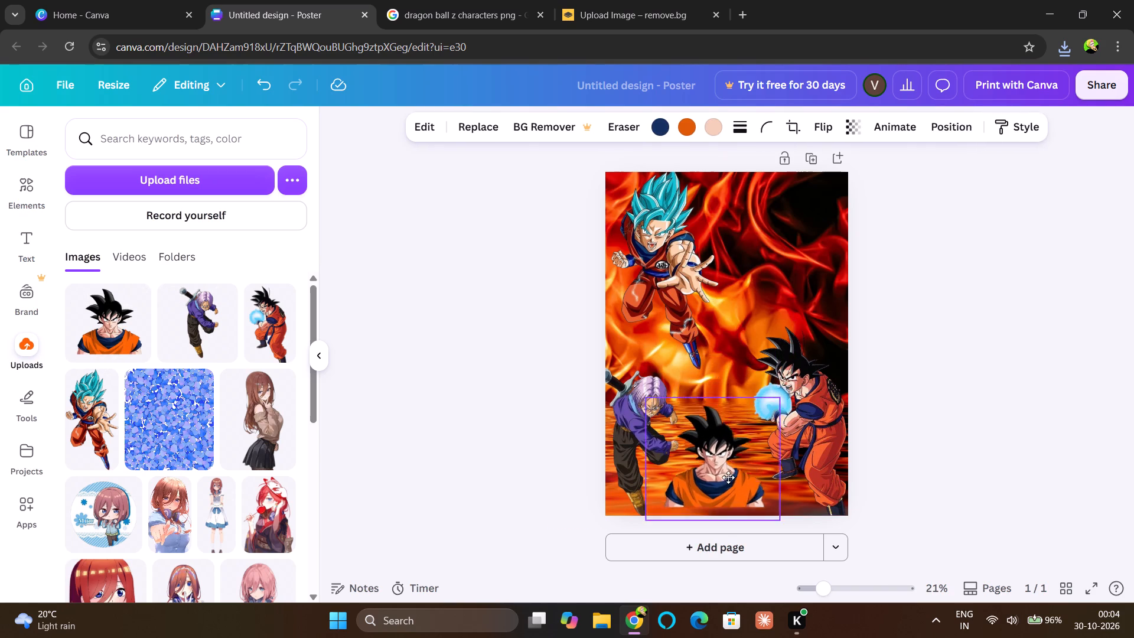
drag(728, 477, 732, 480)
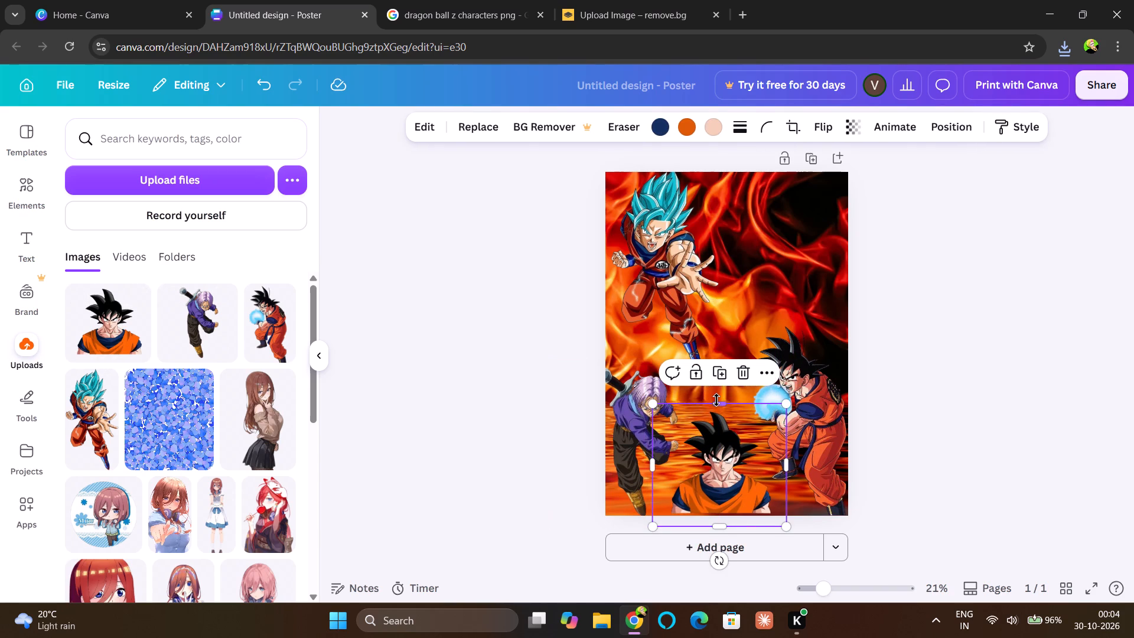
Stretch the Goku bust cutout upward at the bottom center of the poster to about 23.2 wide by 35.7 high.
drag(718, 400, 729, 359)
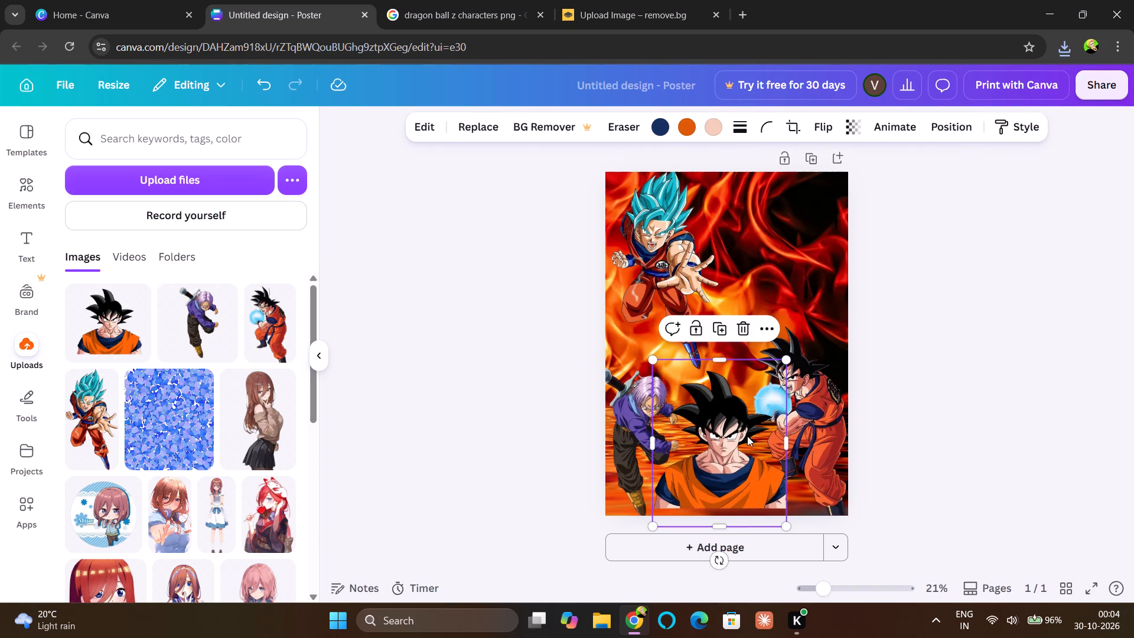
drag(723, 359, 721, 319)
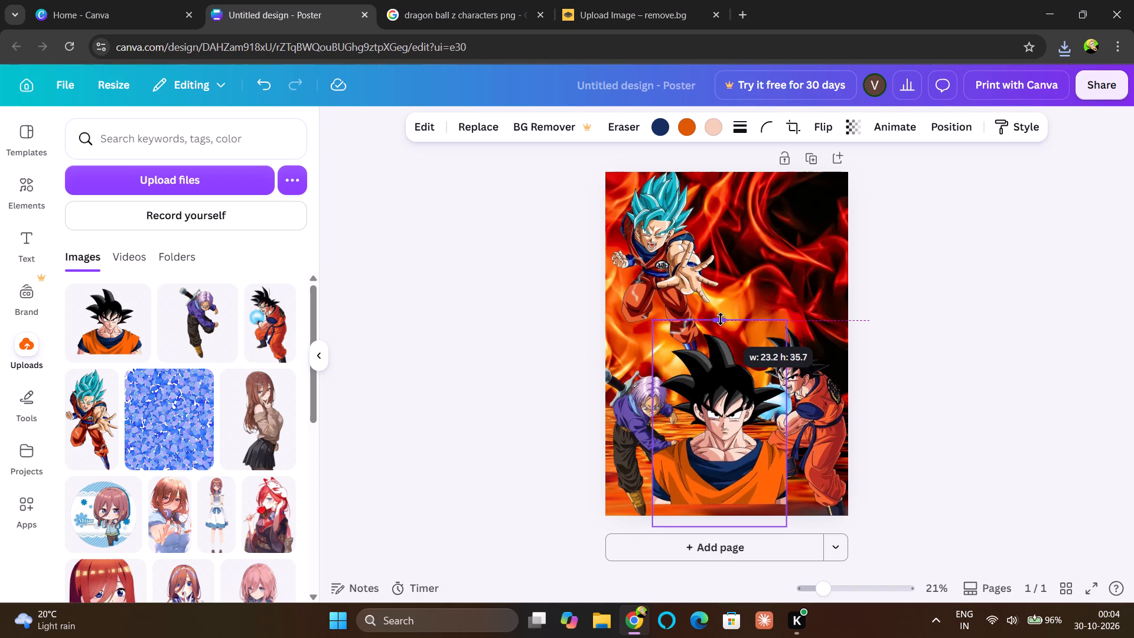
drag(721, 319, 723, 306)
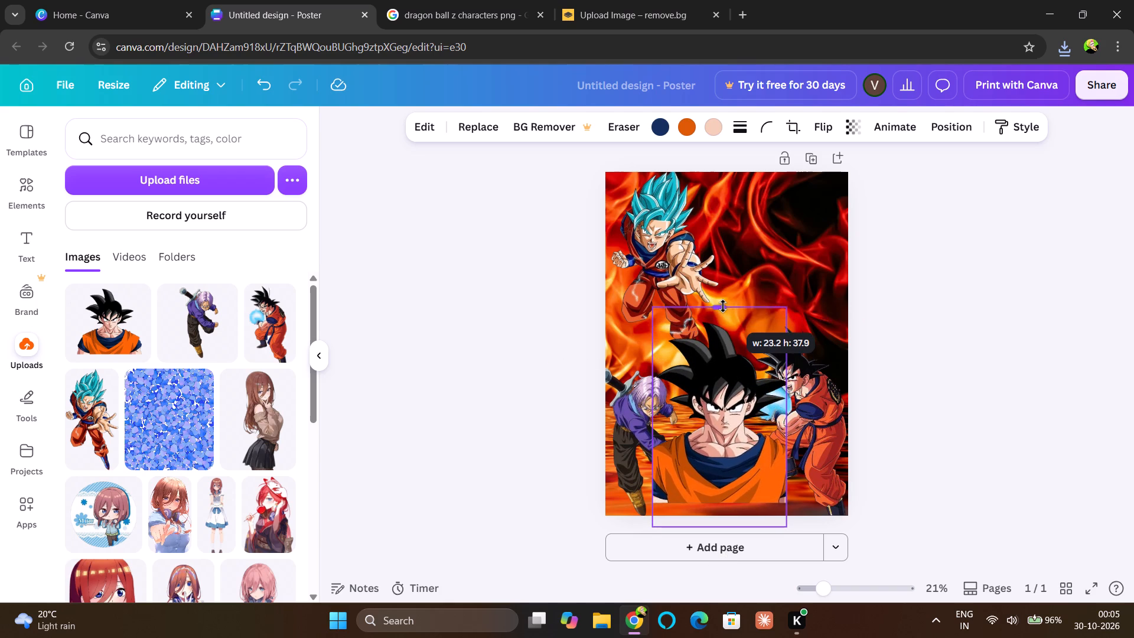
drag(723, 306, 727, 320)
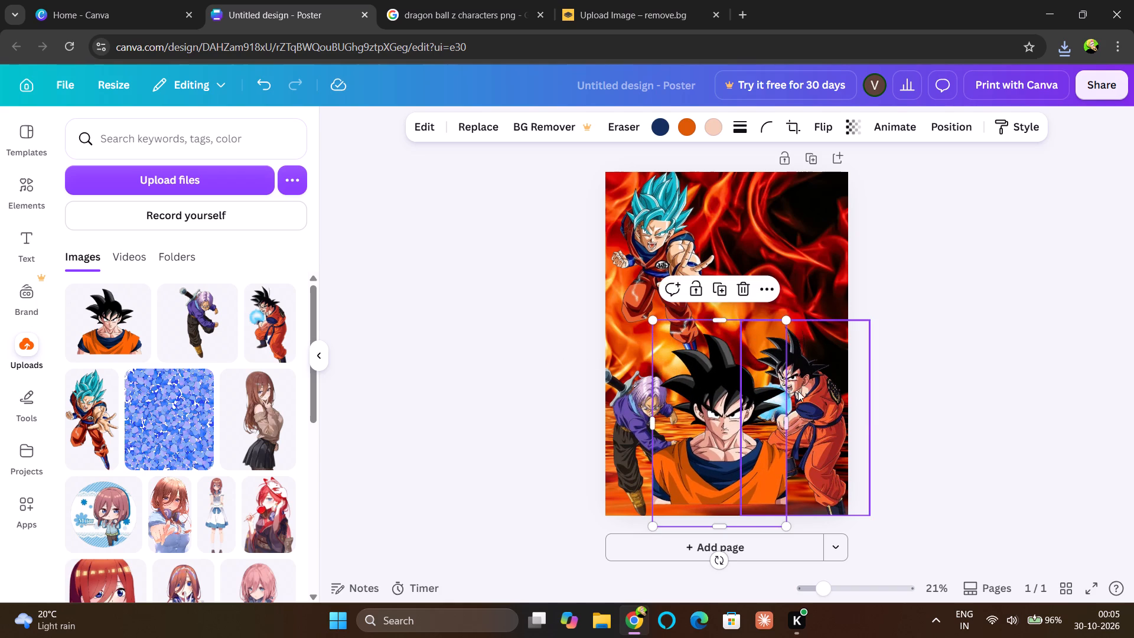
Bring the energy-ball Goku cutout to the front so it overlaps the Goku bust.
click(800, 395)
click(848, 295)
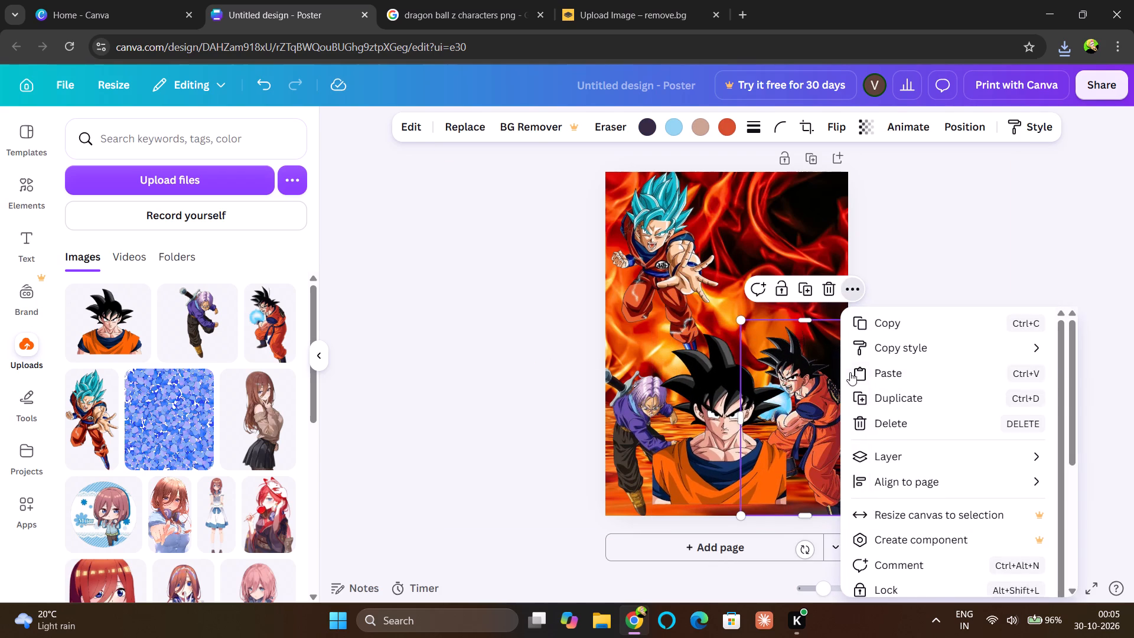
click(892, 457)
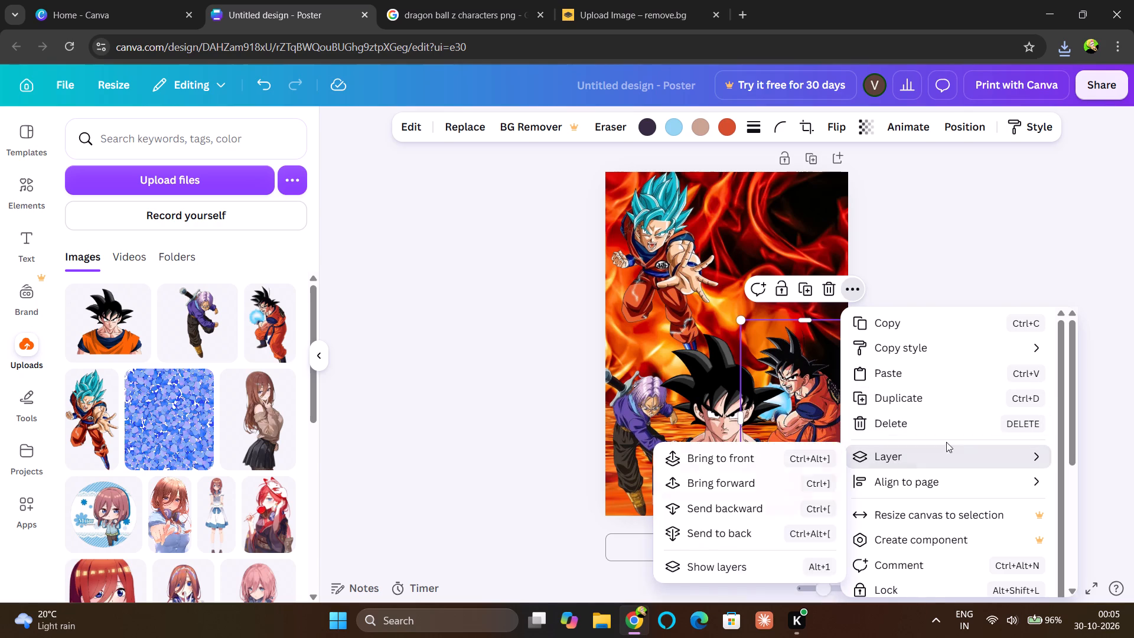
click(899, 454)
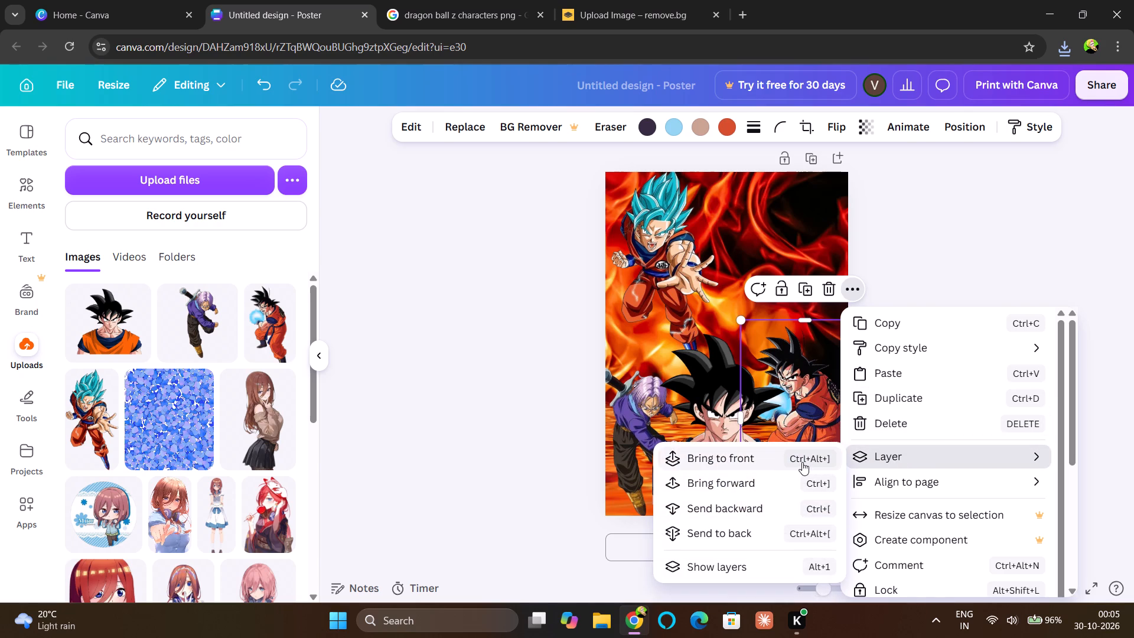
click(802, 462)
Bring the Trunks cutout to the front of the layer order and deselect it.
click(620, 424)
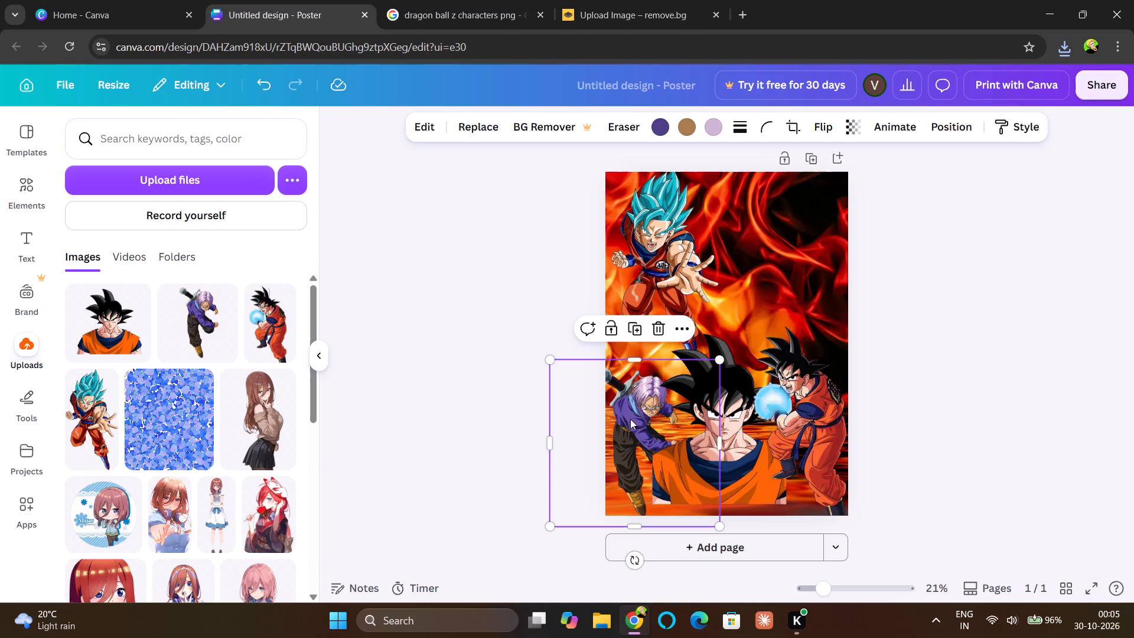
click(673, 331)
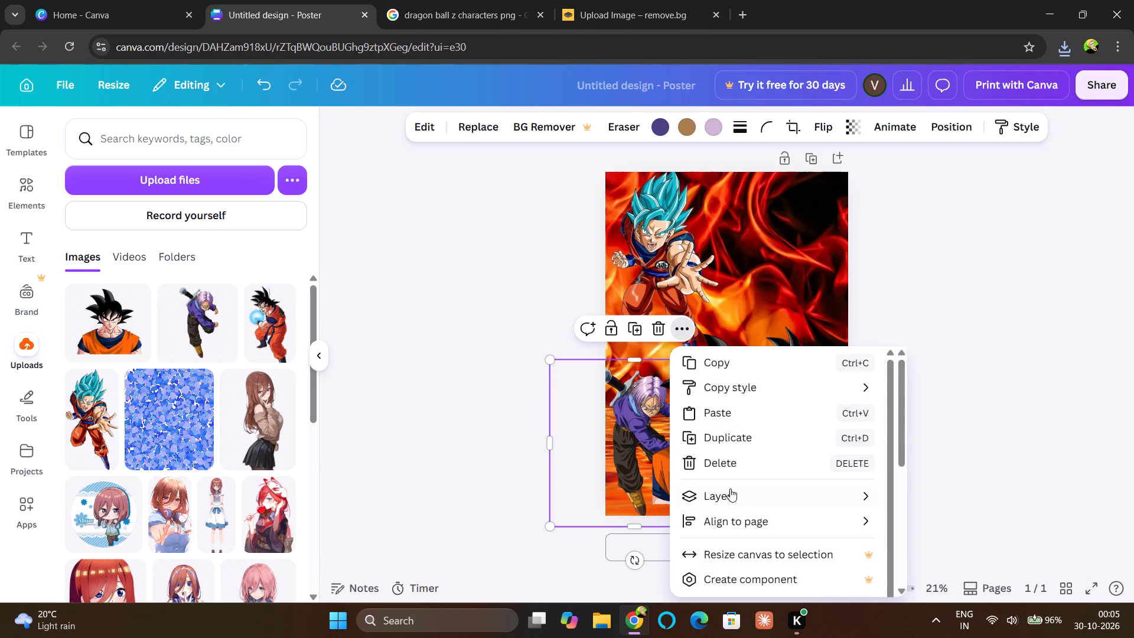
click(730, 489)
click(910, 473)
click(1041, 307)
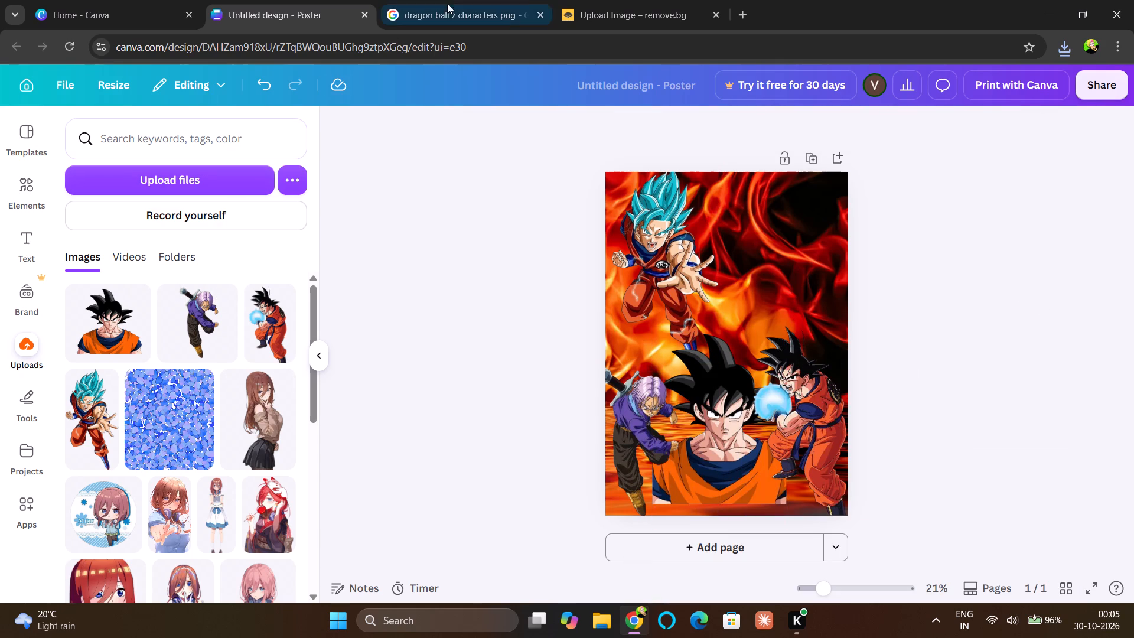
Find the green Shenron dragon in the Google image results for dragon ball z characters and save it as images (5) in Downloads.
click(462, 18)
scroll(430, 276, down, 5)
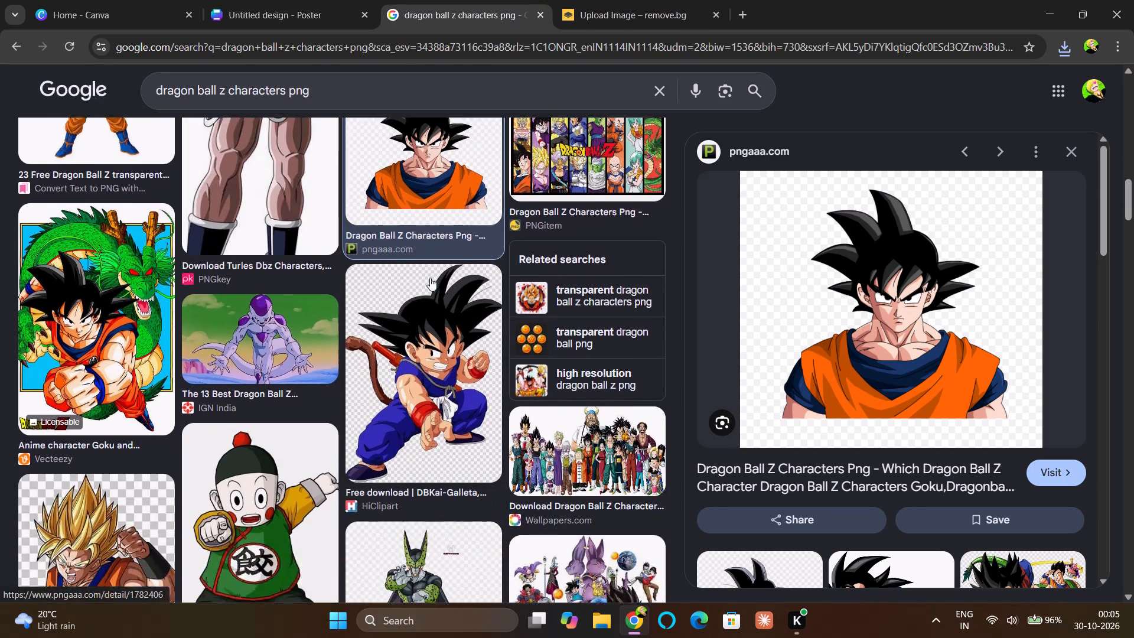
scroll(426, 278, down, 2)
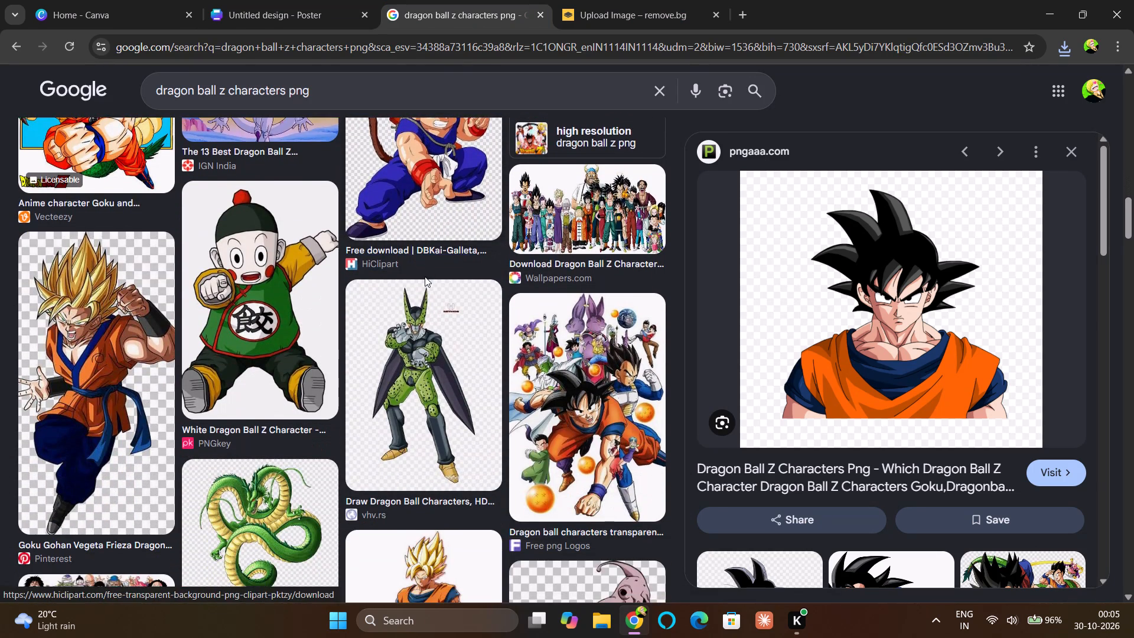
scroll(424, 275, down, 3)
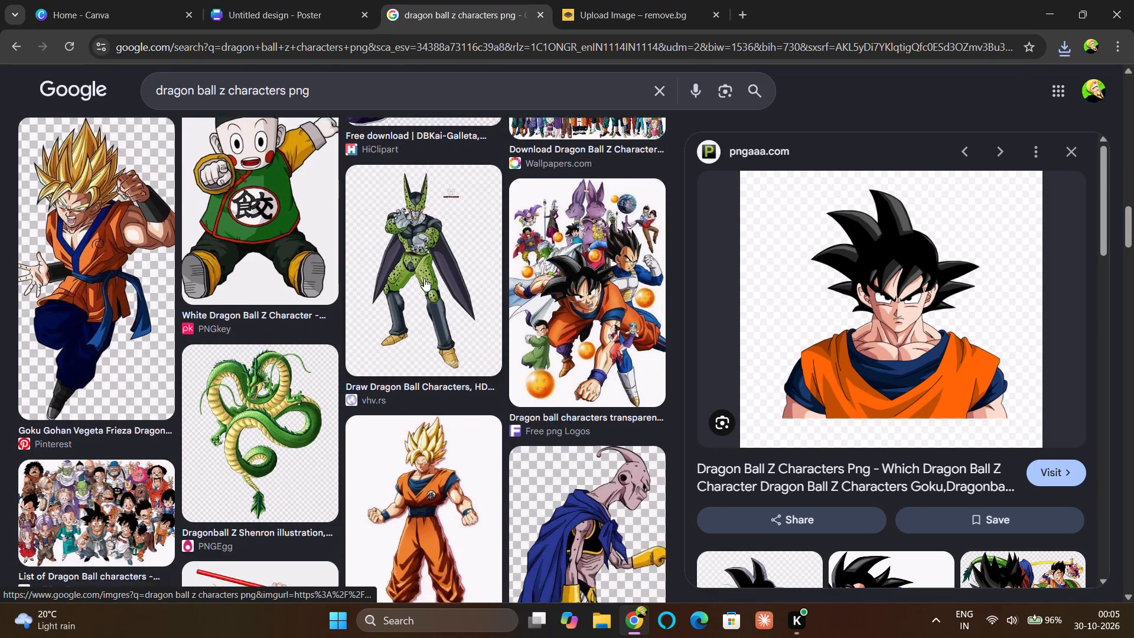
click(233, 330)
right_click(240, 330)
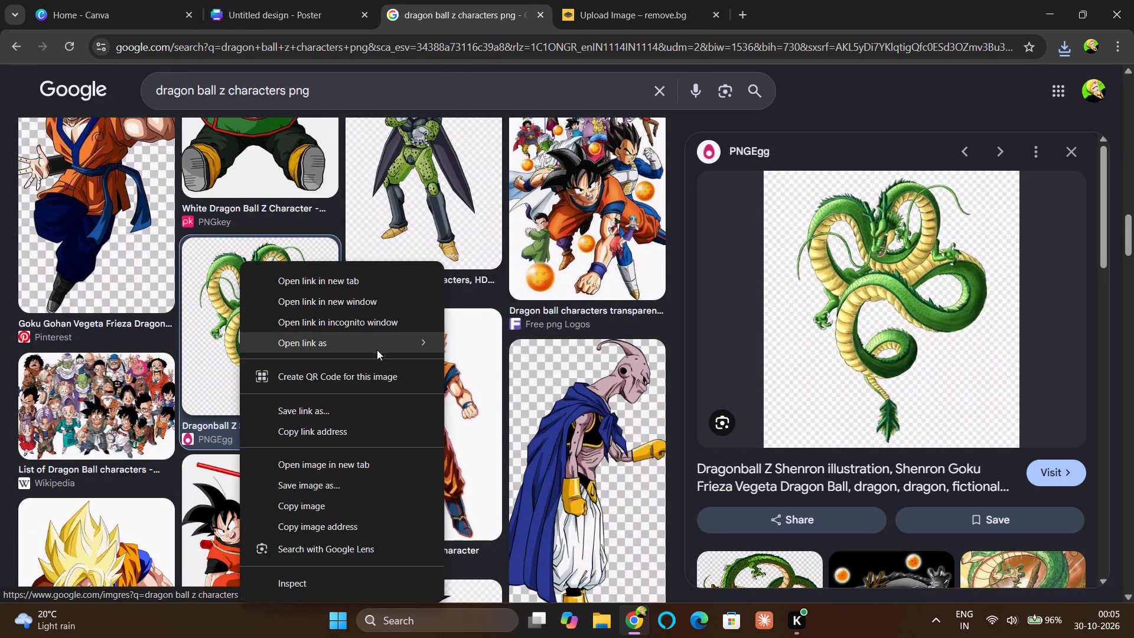
click(299, 490)
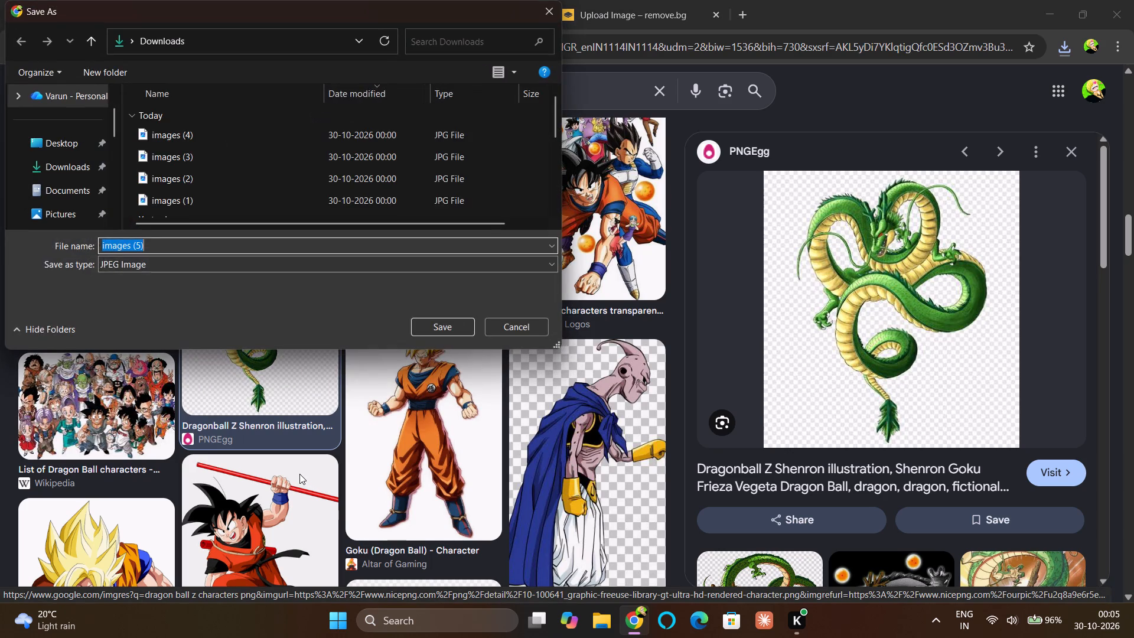
key(Return)
Switch to remove.bg and upload the saved Shenron file images (5) for background removal.
click(622, 0)
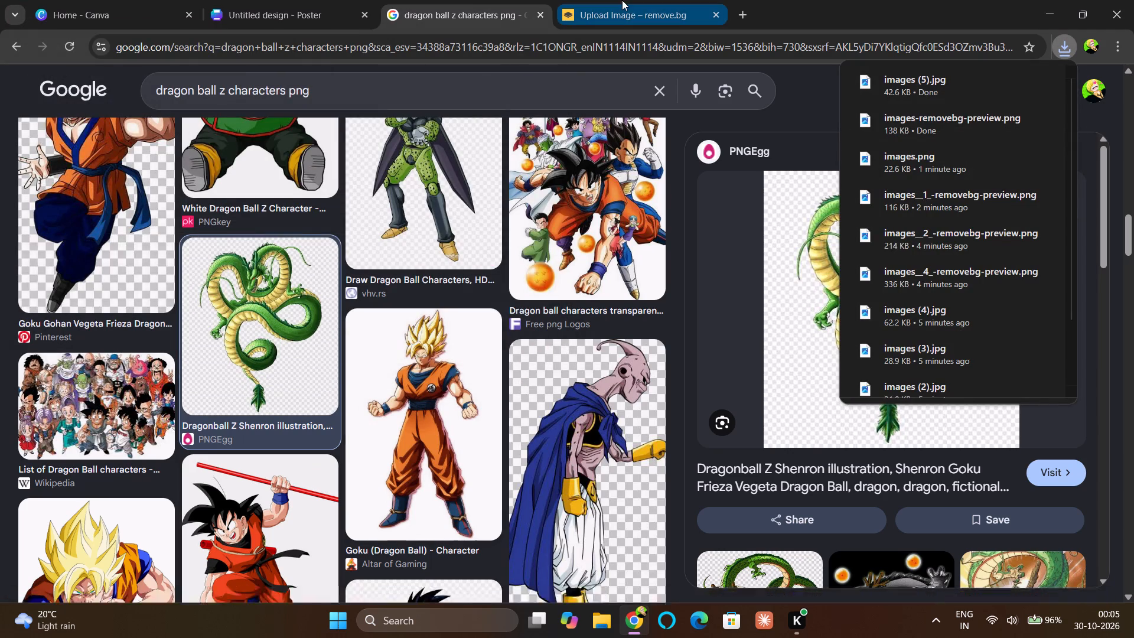
click(476, 562)
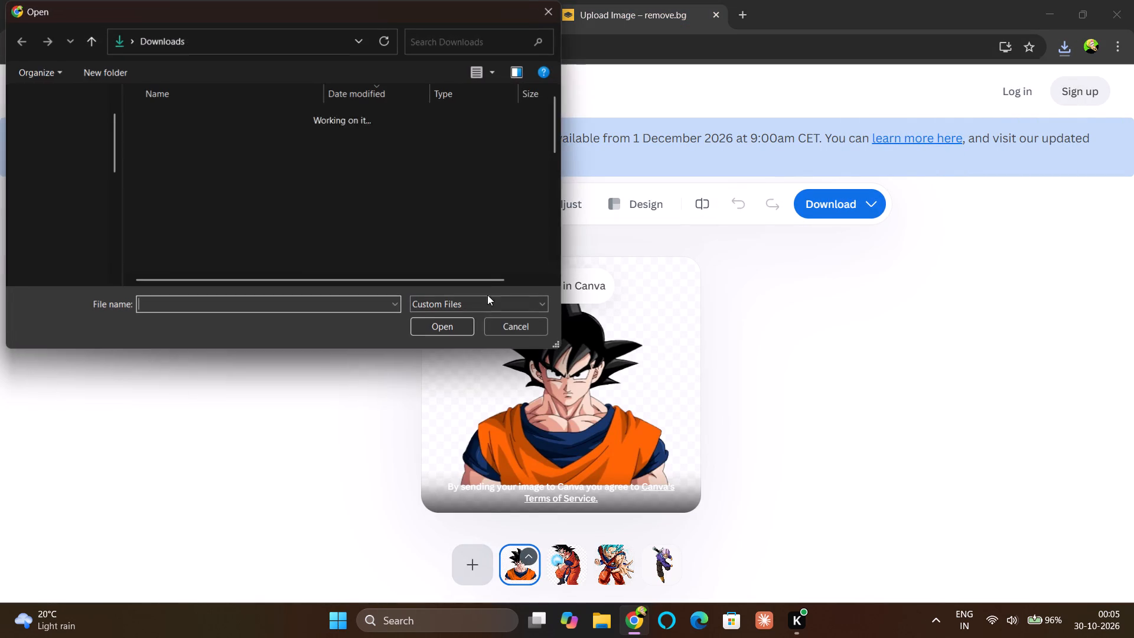
click(247, 135)
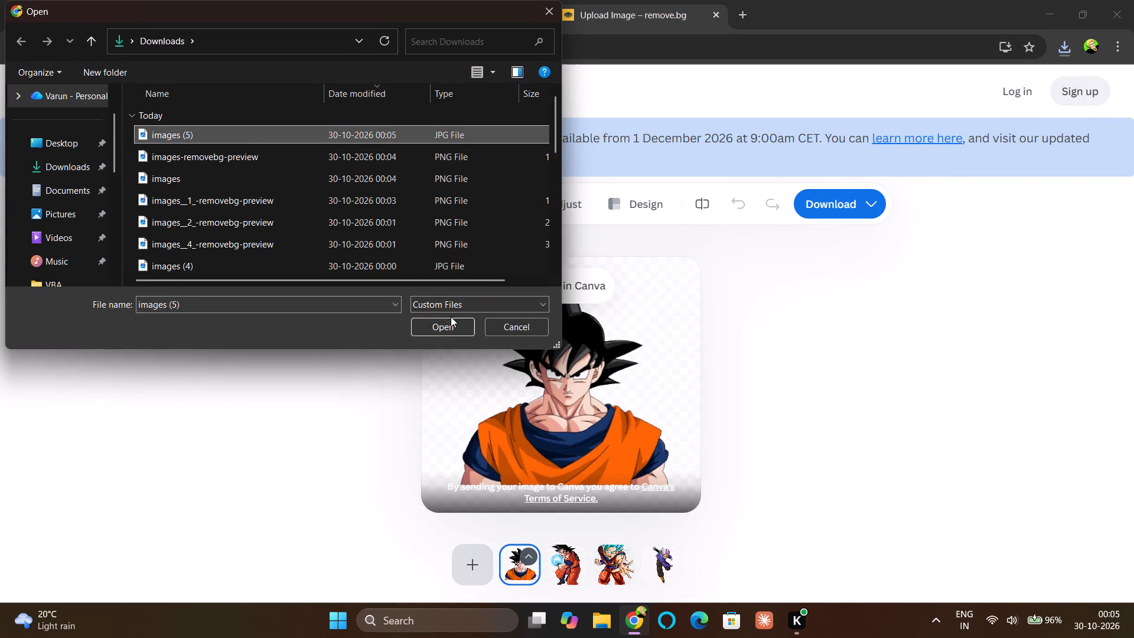
click(449, 324)
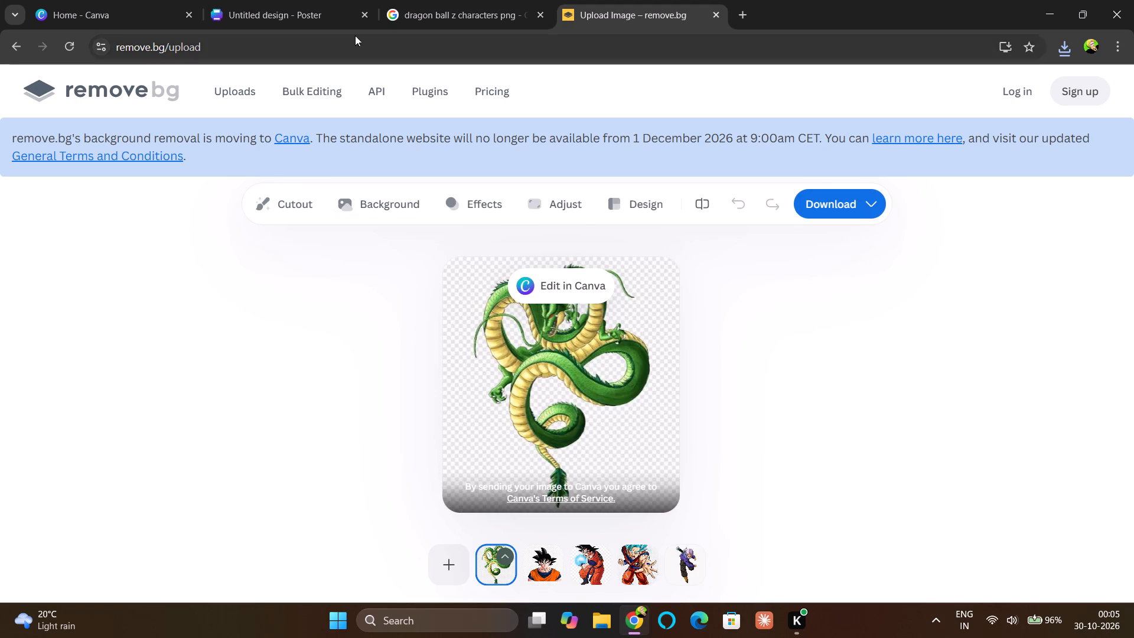
Download the free 430 x 465 preview of the Shenron cutout.
click(840, 206)
click(799, 241)
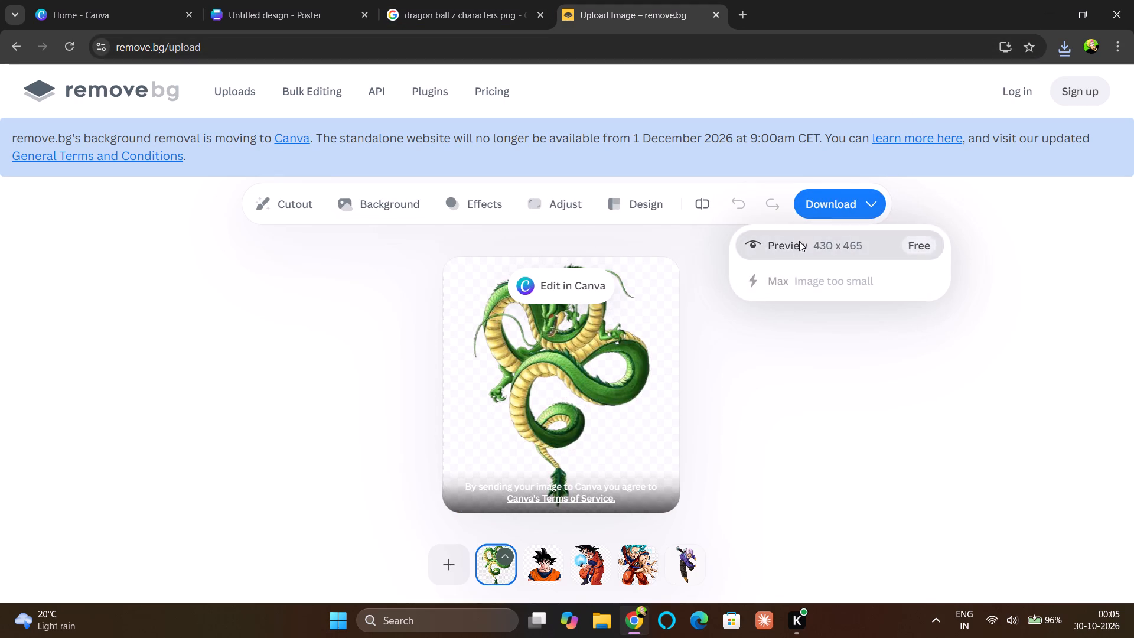
Return to the Canva poster and upload the Shenron cutout file images__5_-removebg-preview.
click(298, 17)
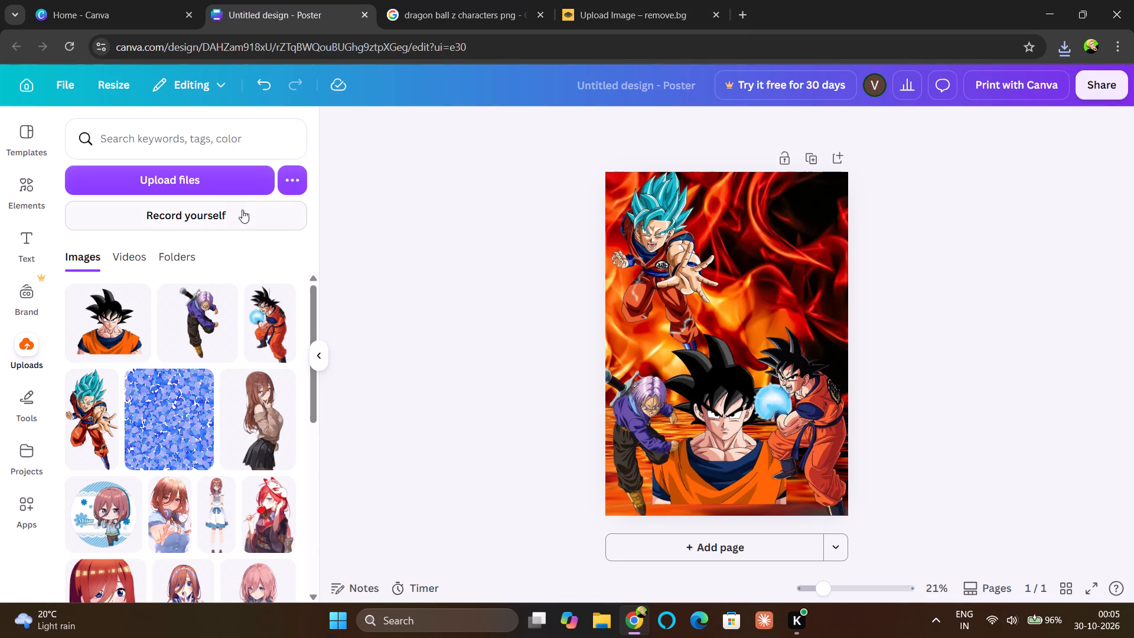
click(219, 177)
click(202, 138)
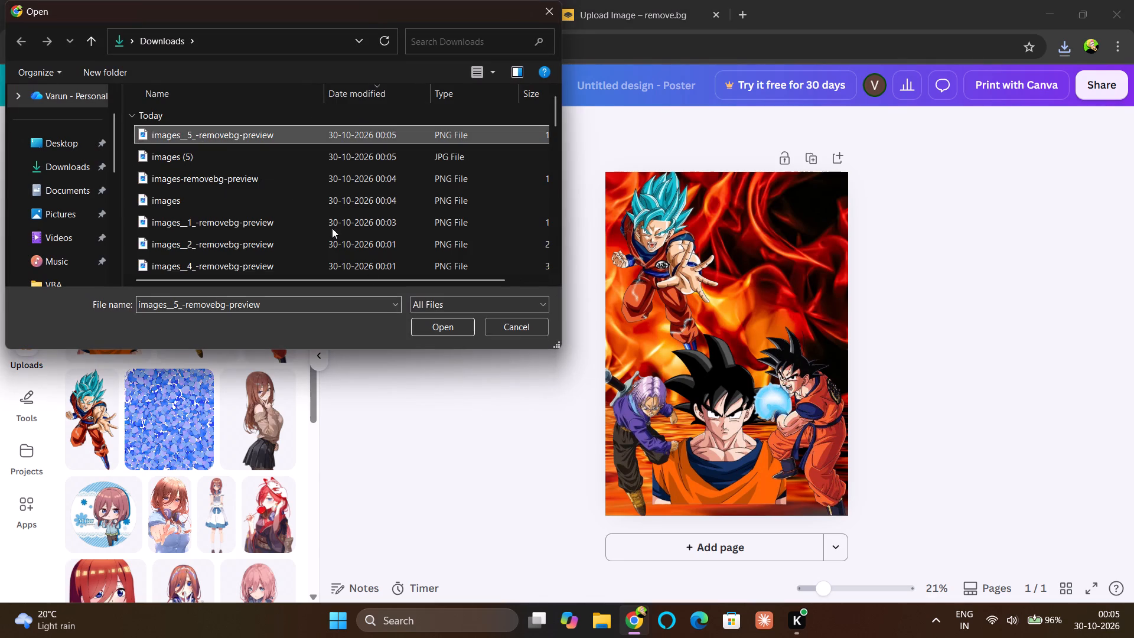
click(426, 325)
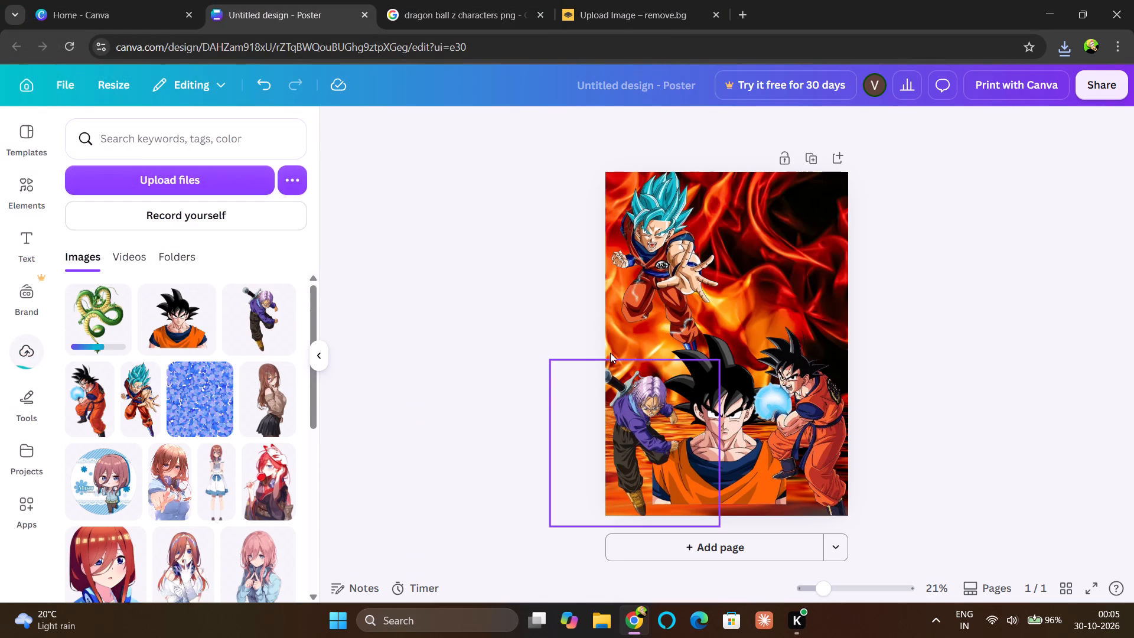
Add the Shenron cutout to the poster and enlarge and position it until it spans nearly the whole page.
click(94, 325)
drag(726, 331, 730, 269)
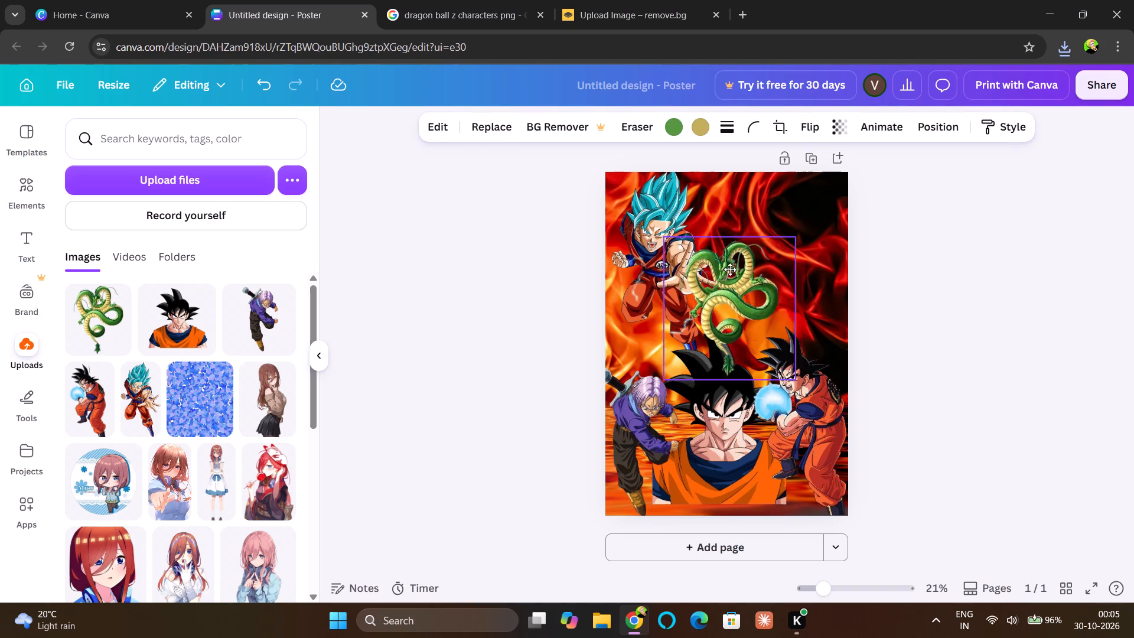
drag(730, 269, 717, 236)
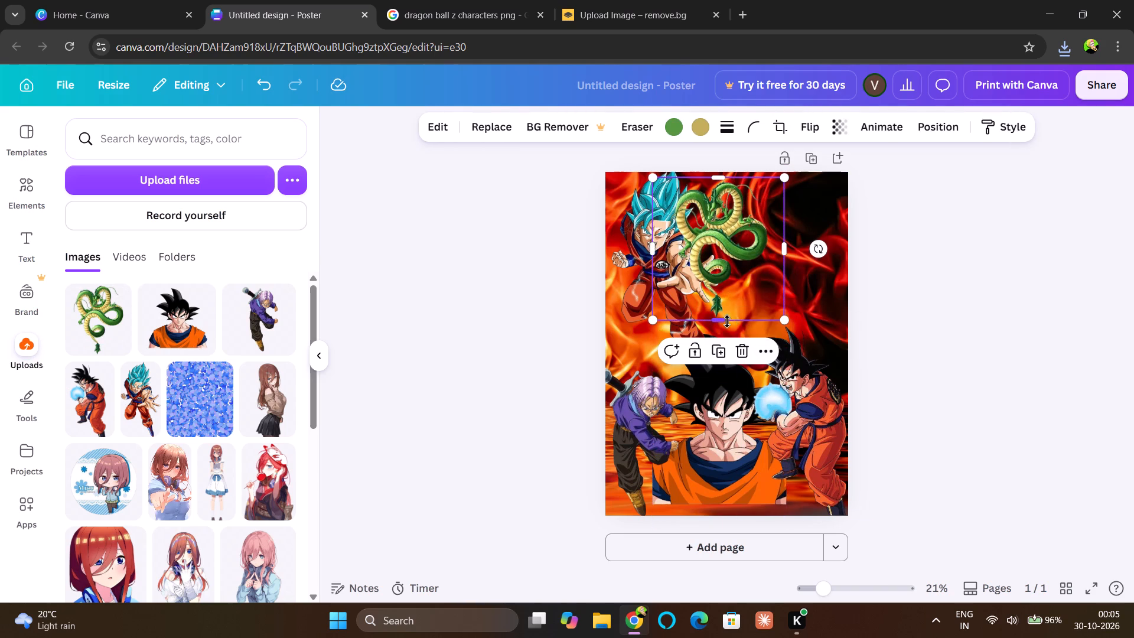
drag(726, 321, 740, 395)
drag(784, 392, 859, 405)
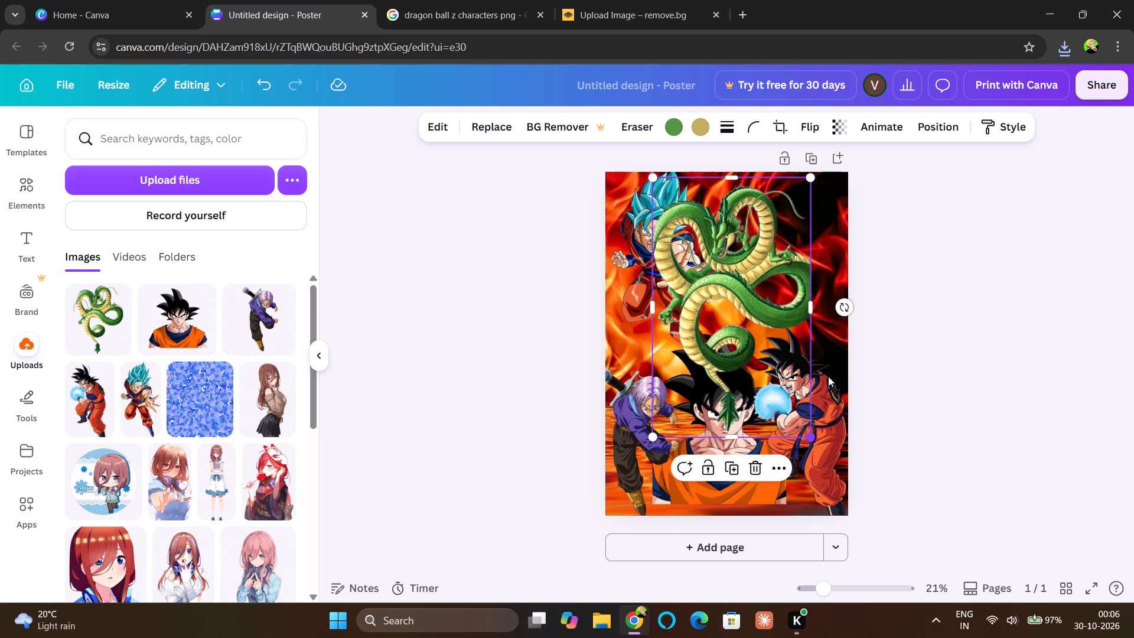
drag(814, 316, 846, 313)
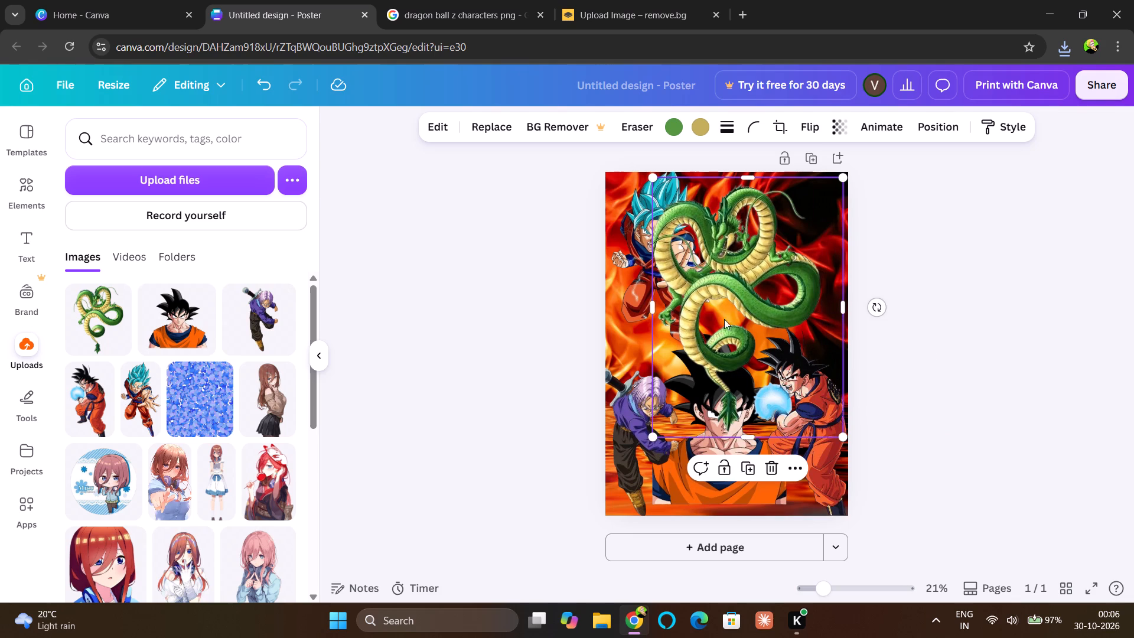
drag(649, 306, 612, 311)
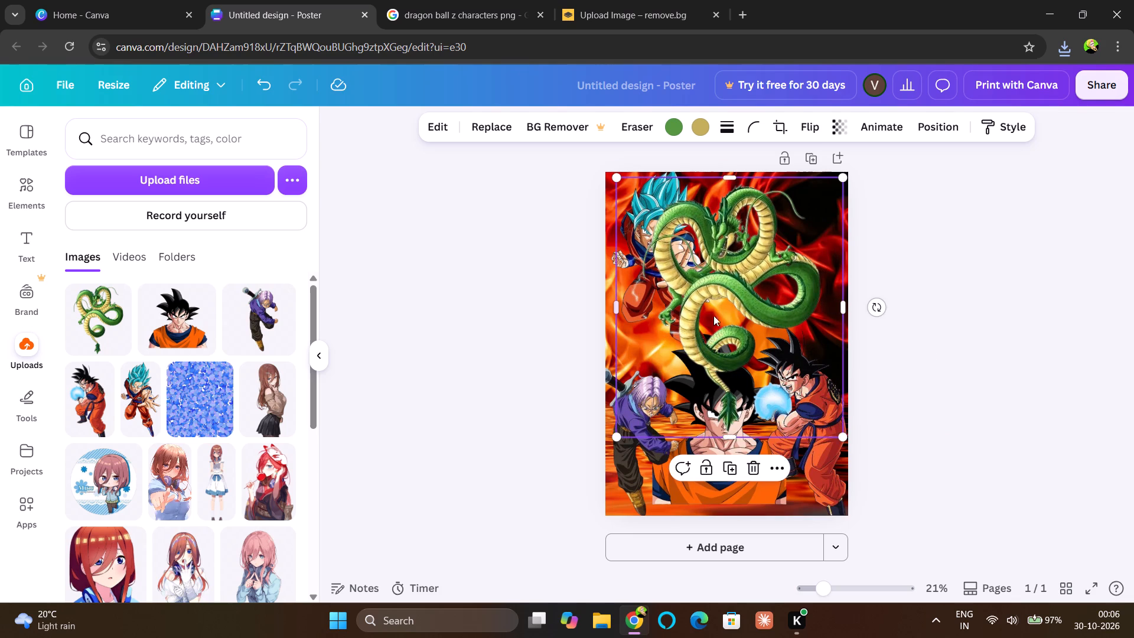
drag(722, 304, 716, 387)
drag(716, 380, 715, 289)
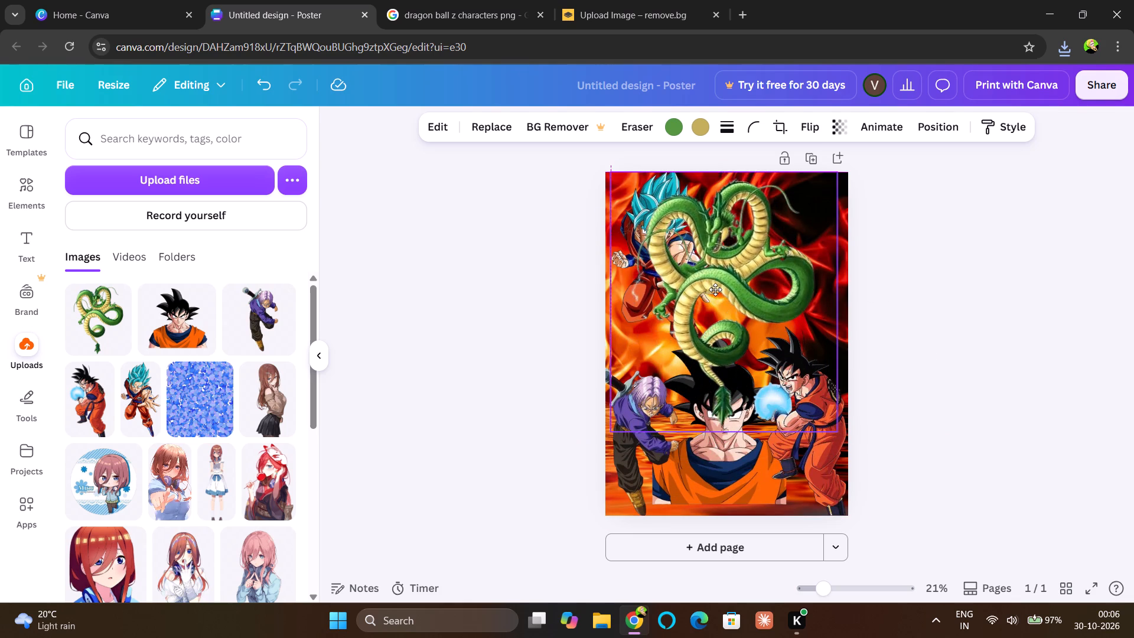
drag(715, 289, 715, 284)
drag(719, 424, 724, 467)
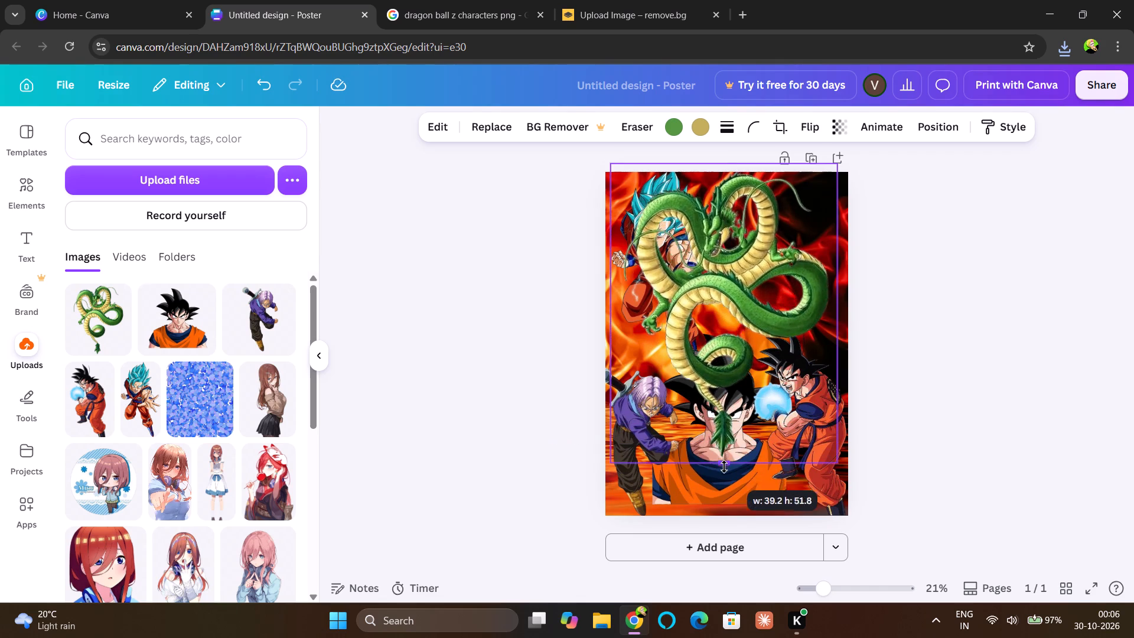
drag(724, 467, 726, 494)
drag(741, 328, 743, 361)
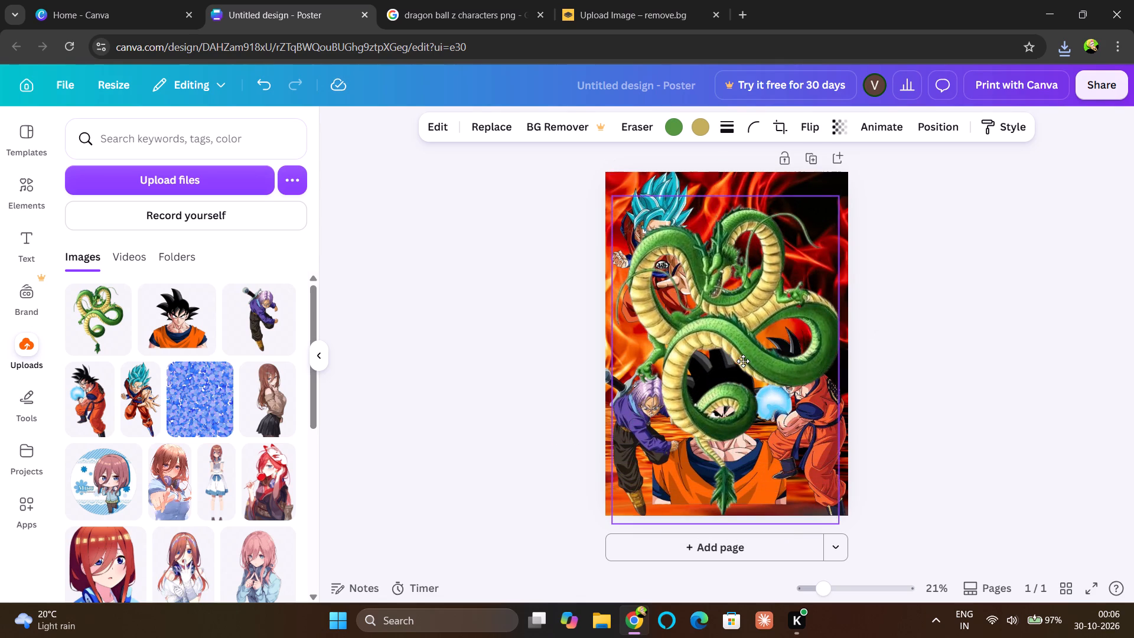
drag(743, 361, 742, 355)
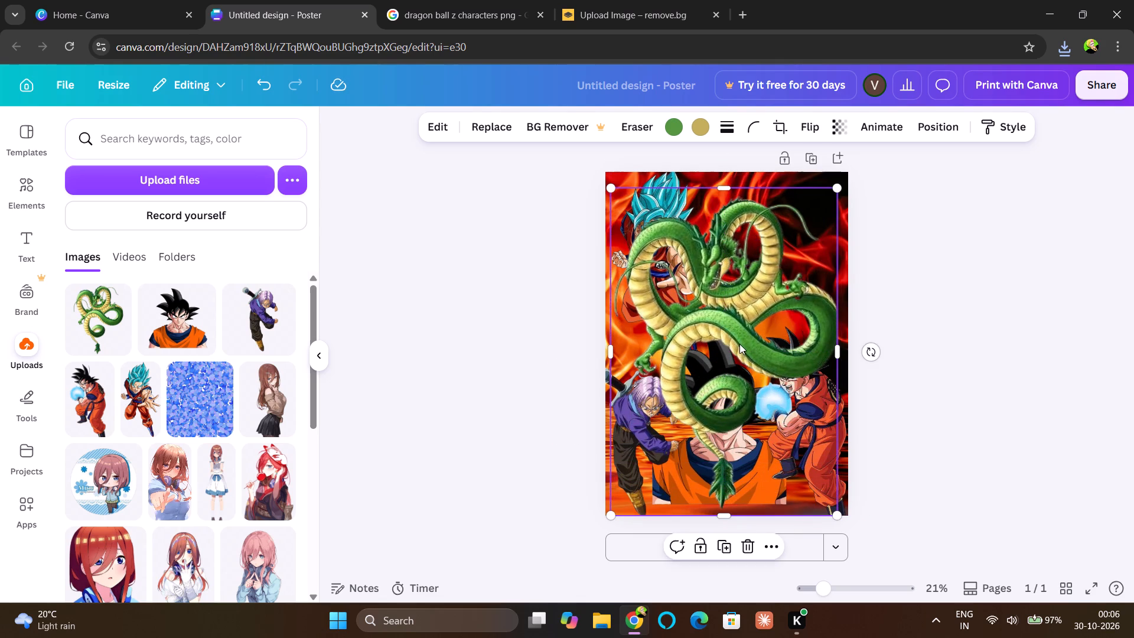
Send the enlarged Shenron cutout to the back of the layer order.
right_click(739, 343)
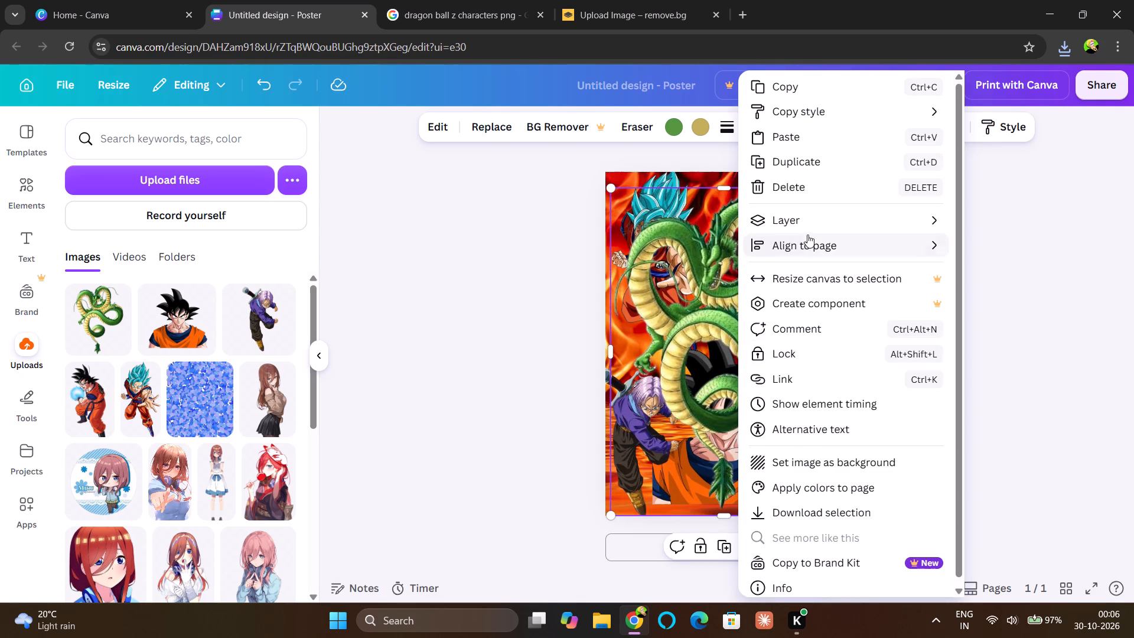
click(807, 226)
click(773, 217)
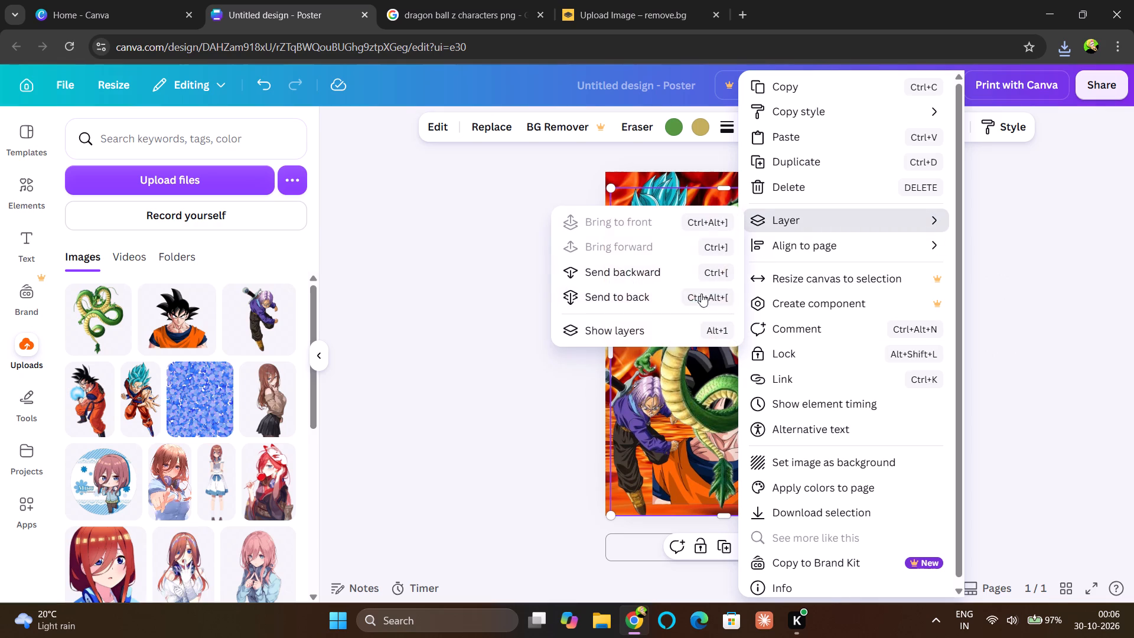
click(687, 295)
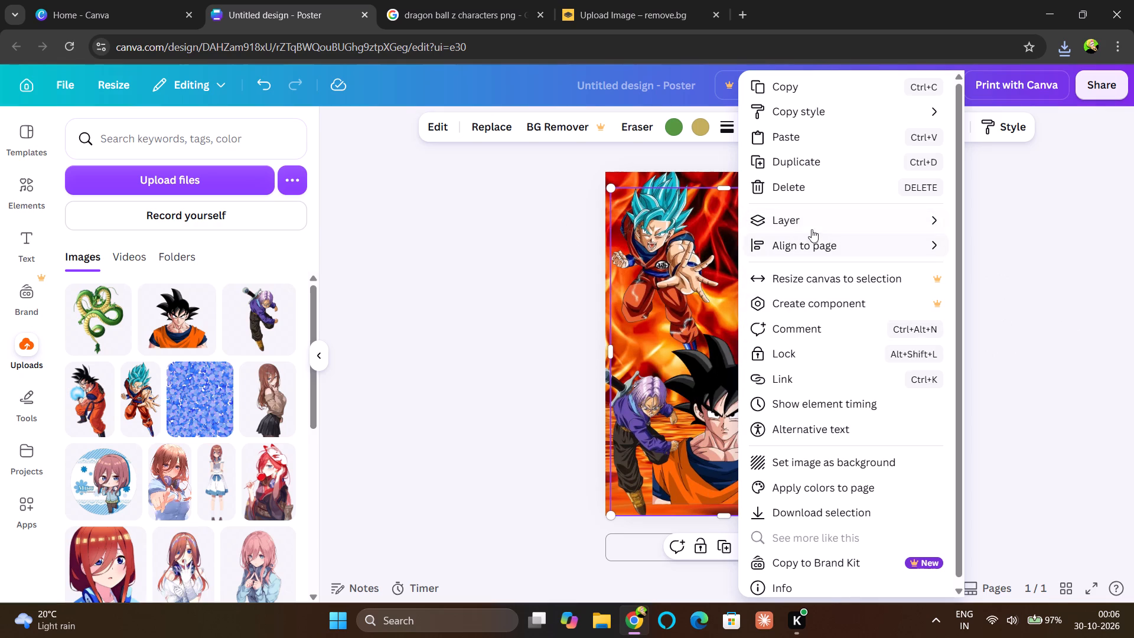
Bring the Shenron cutout one layer forward.
click(804, 223)
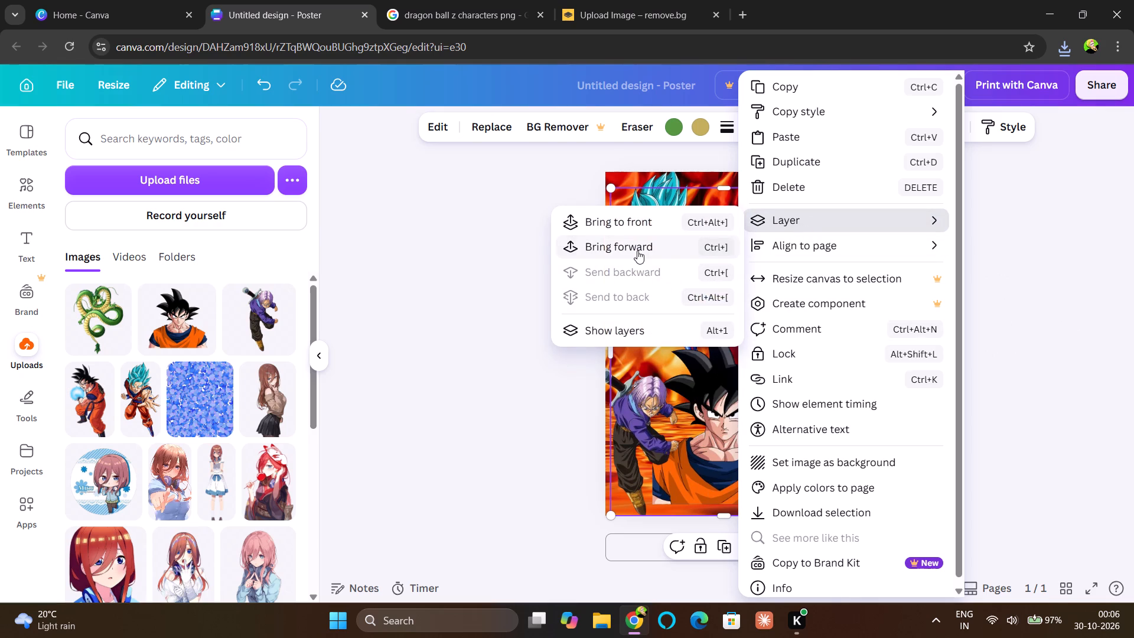
click(637, 250)
click(1100, 272)
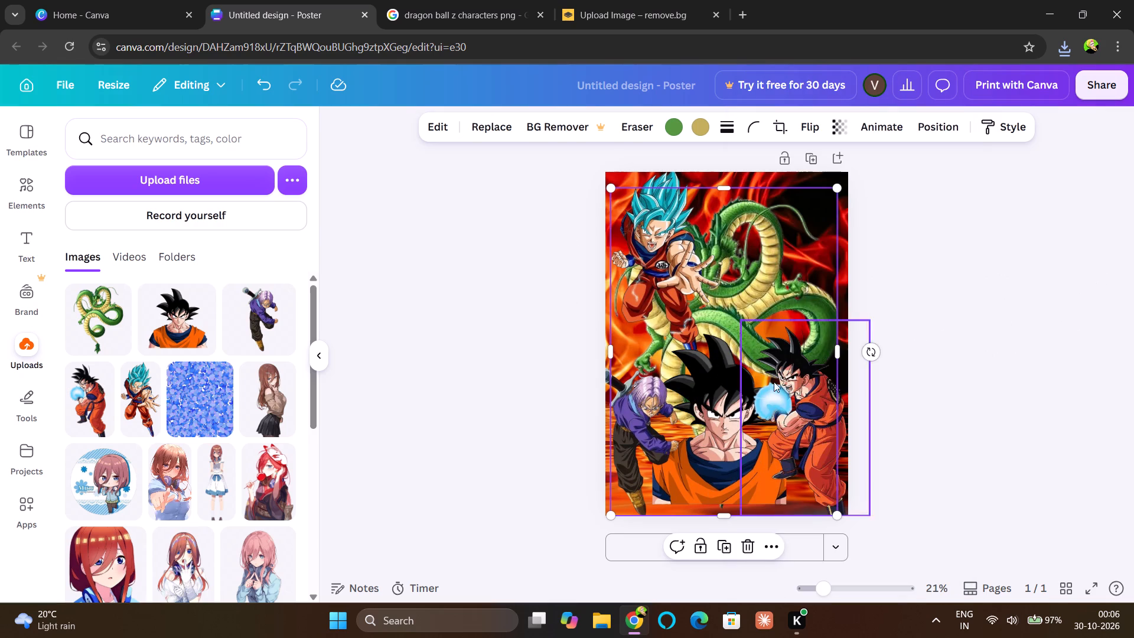
Shrink the blue-haired Goku cutout and shift it slightly towards the poster's upper-left corner.
click(646, 243)
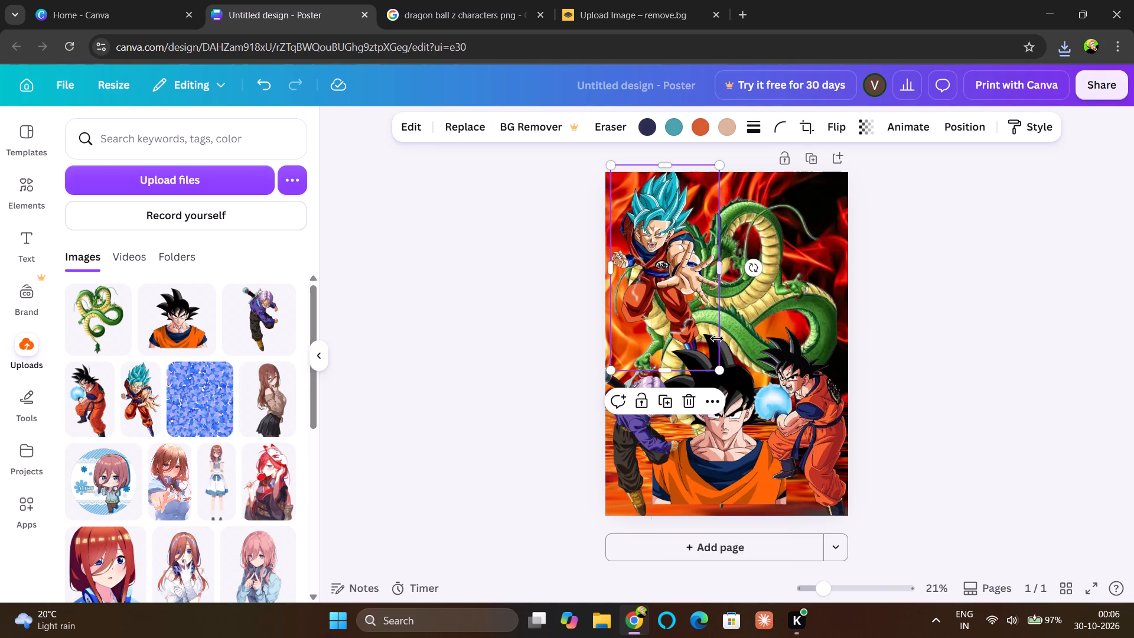
drag(721, 373, 700, 340)
drag(656, 245, 654, 246)
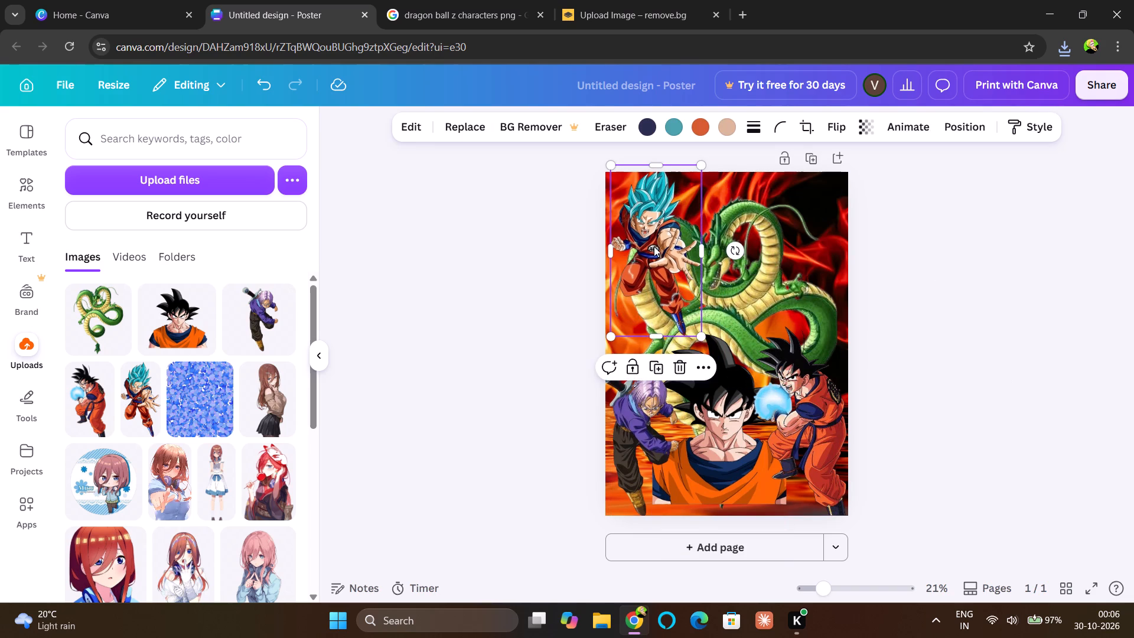
drag(654, 246, 650, 248)
click(884, 259)
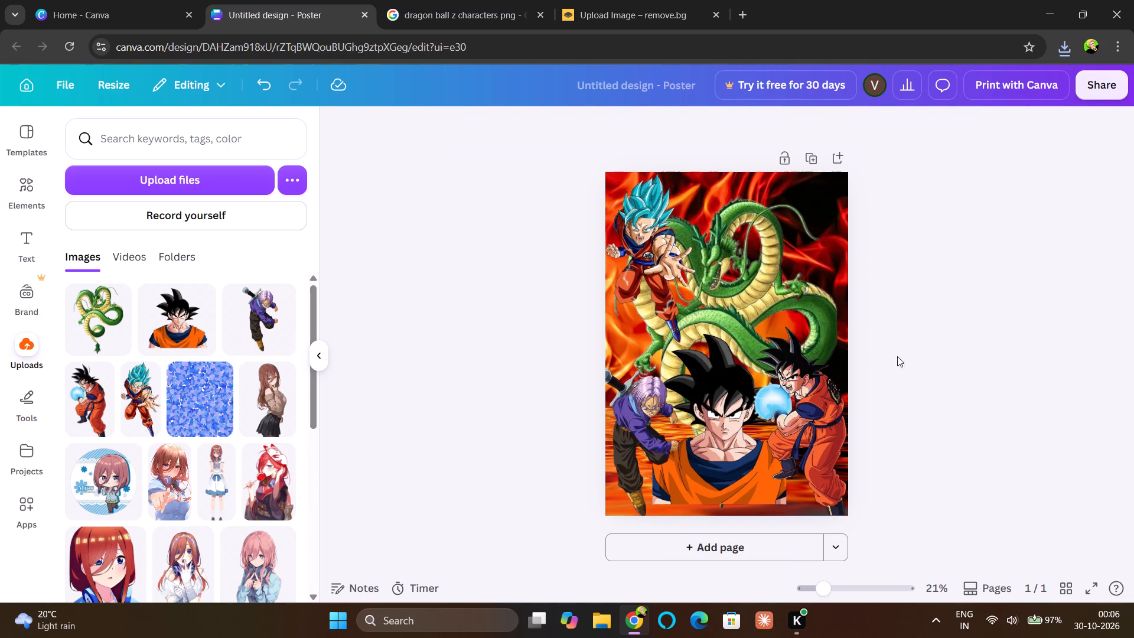
Delete the purple-haired Trunks cutout from the poster's lower-left area.
drag(646, 431, 739, 421)
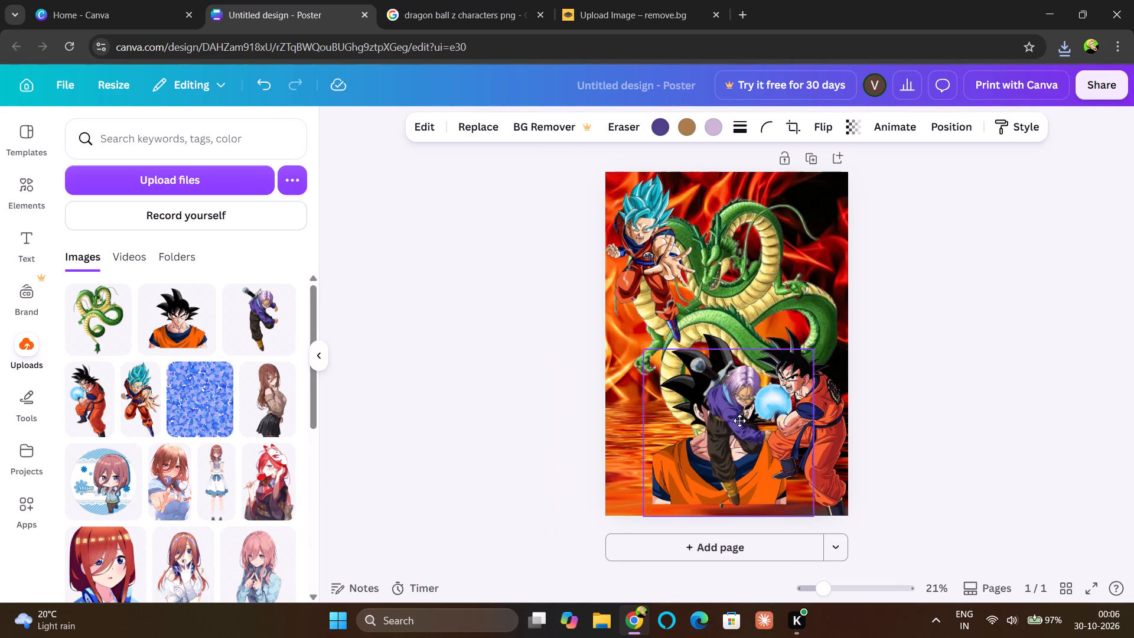
drag(739, 421, 672, 393)
click(690, 292)
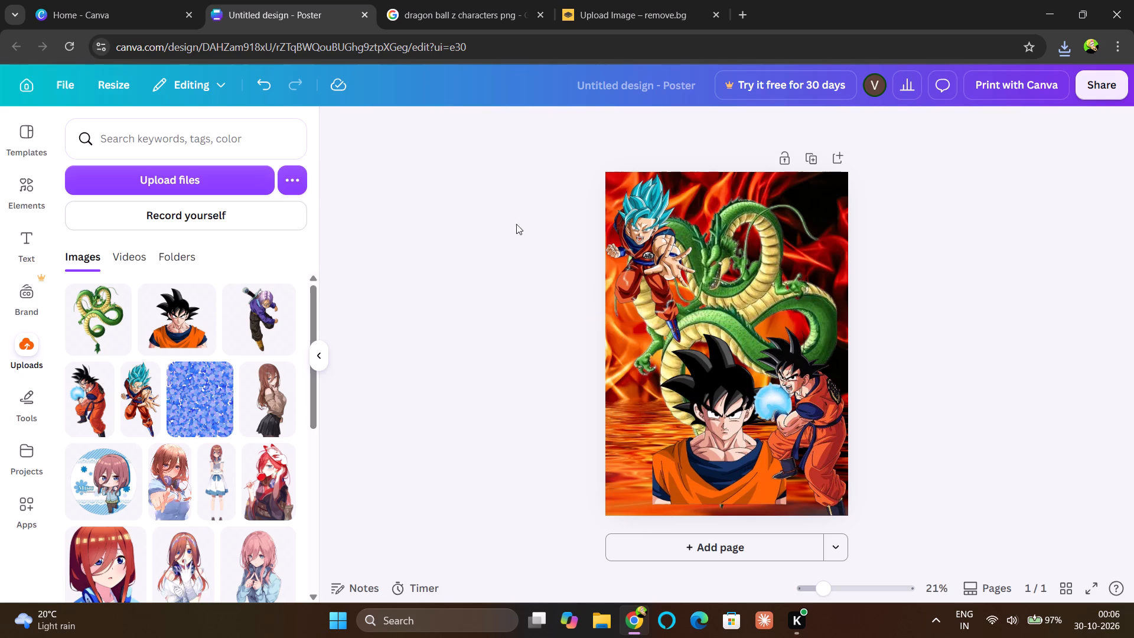
Switch to the Google image results and save the FreePNGimg picture of the crouching golden-haired Goku.
click(487, 13)
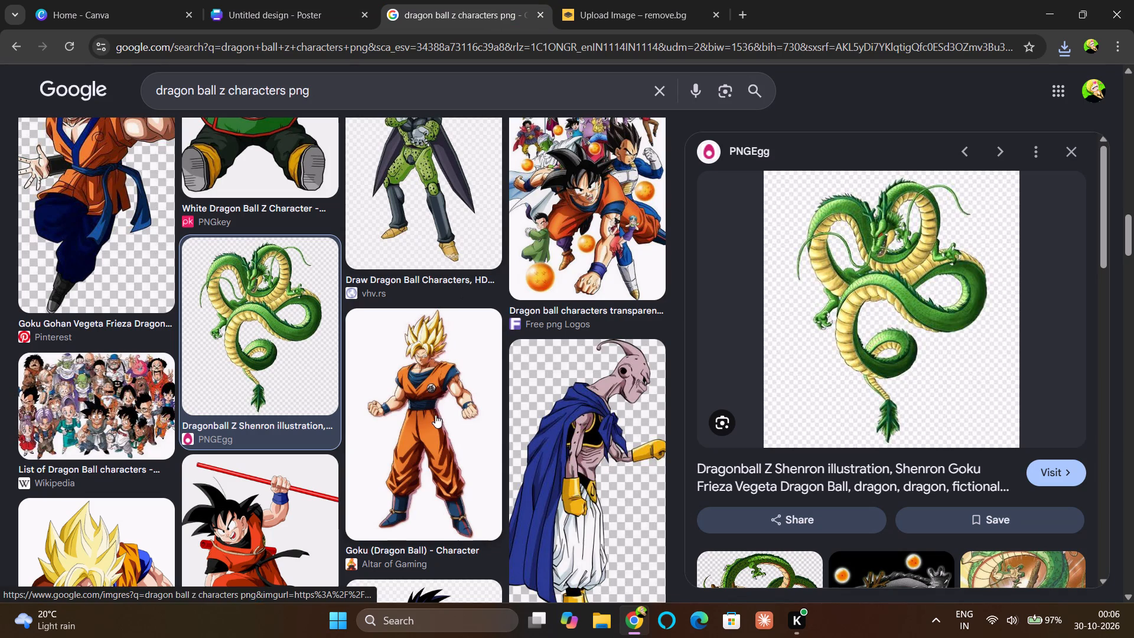
click(312, 22)
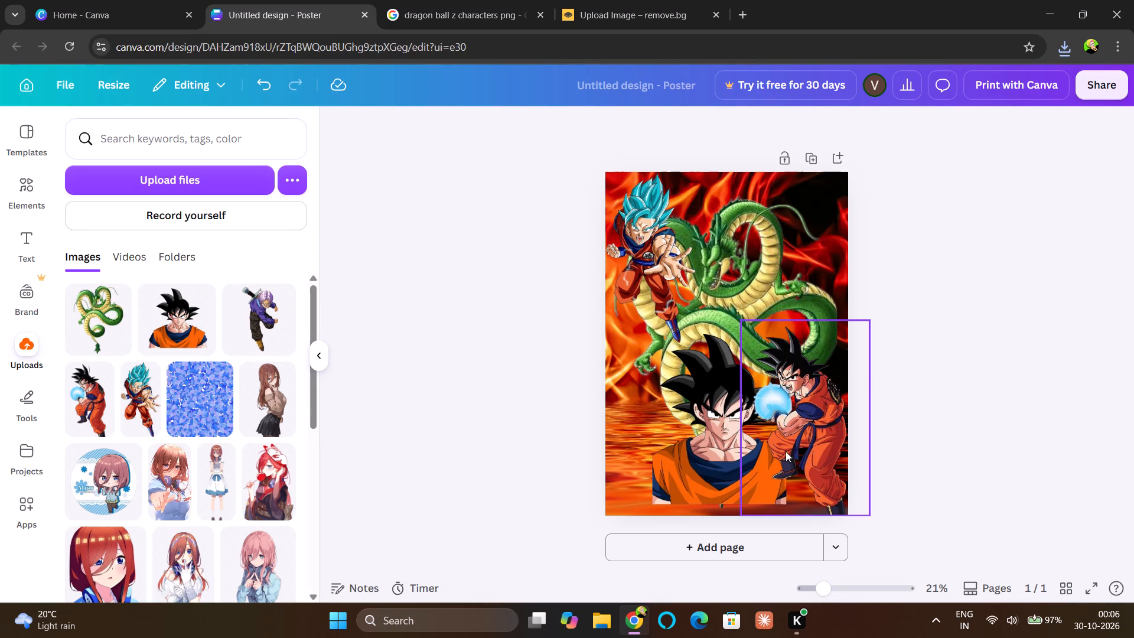
click(435, 16)
scroll(403, 351, down, 2)
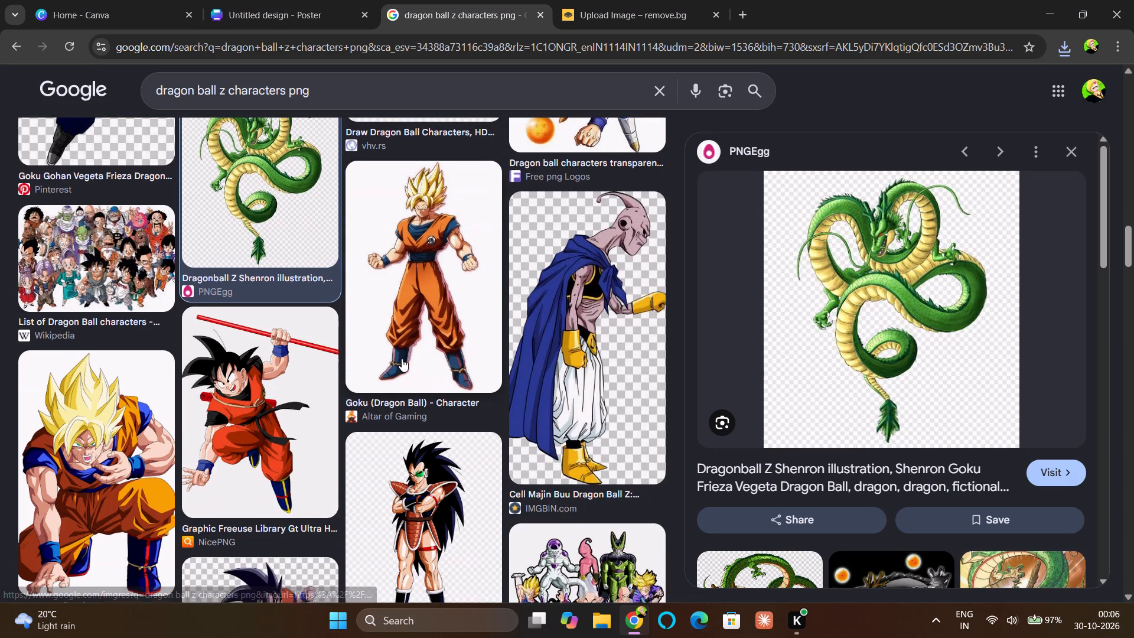
scroll(402, 359, down, 3)
scroll(359, 362, up, 2)
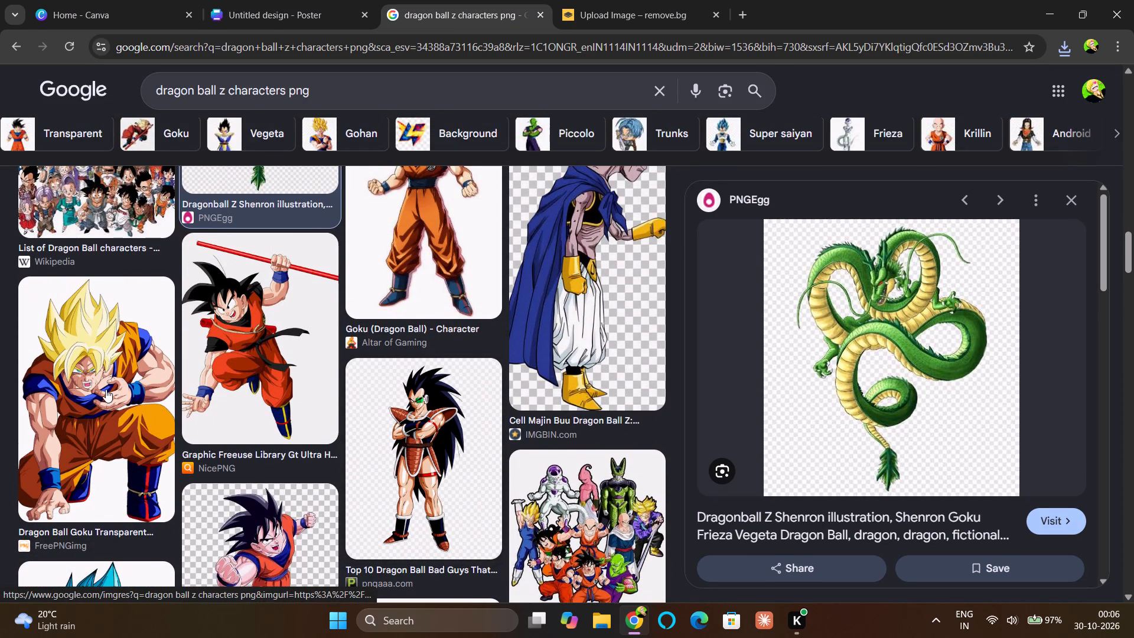
click(106, 389)
right_click(106, 389)
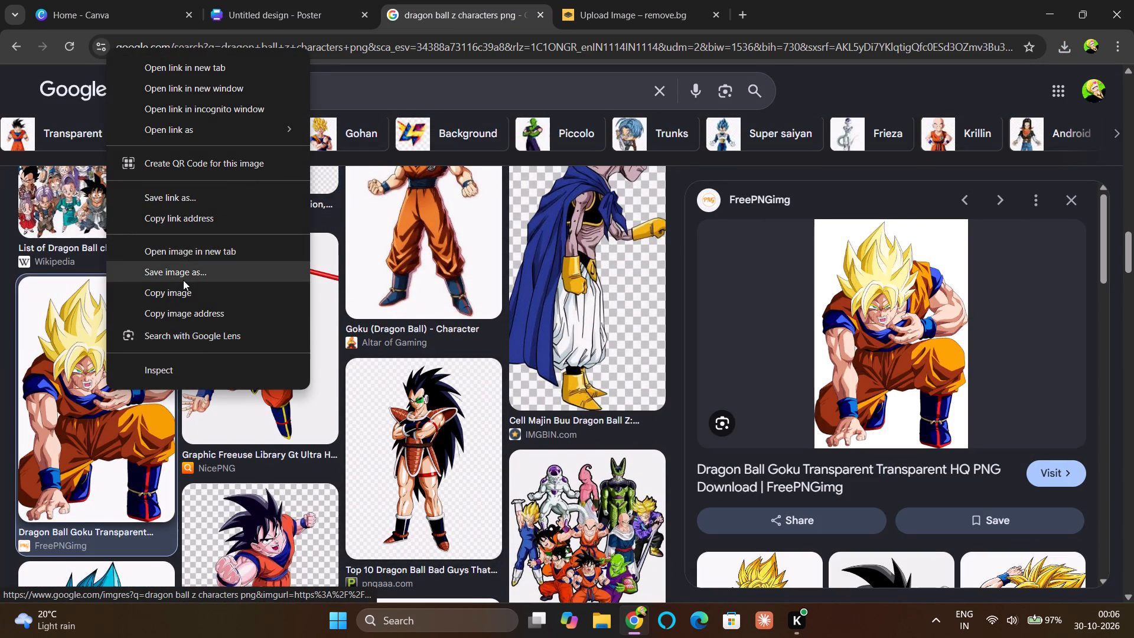
click(183, 280)
key(Return)
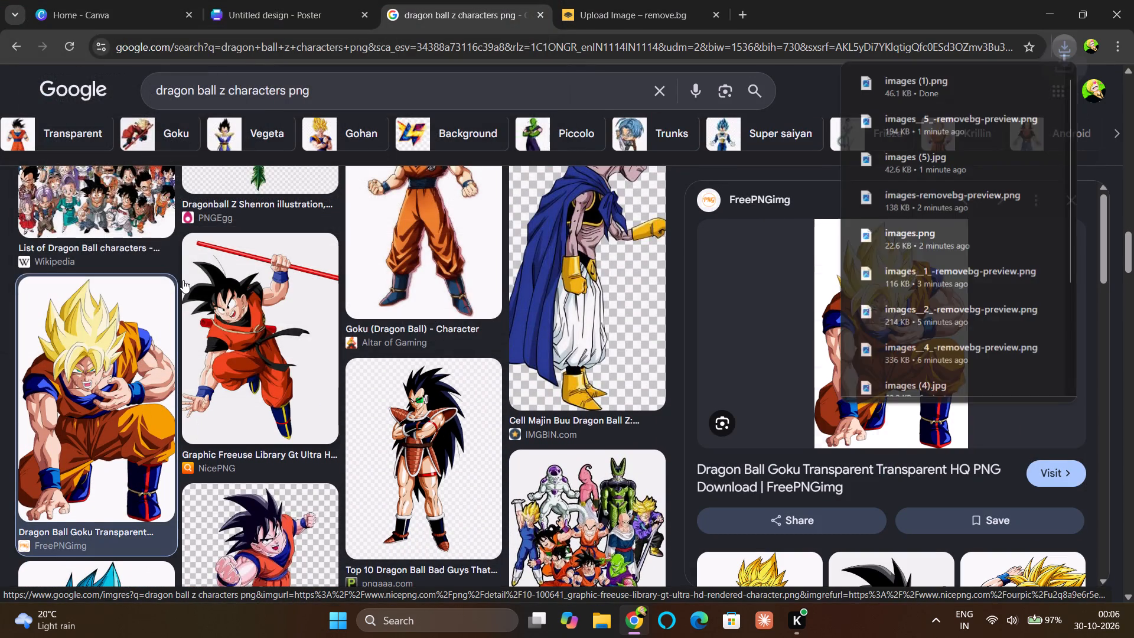
Browse the Dragon Ball Z character image results for further characters to use on the poster.
scroll(497, 452, down, 4)
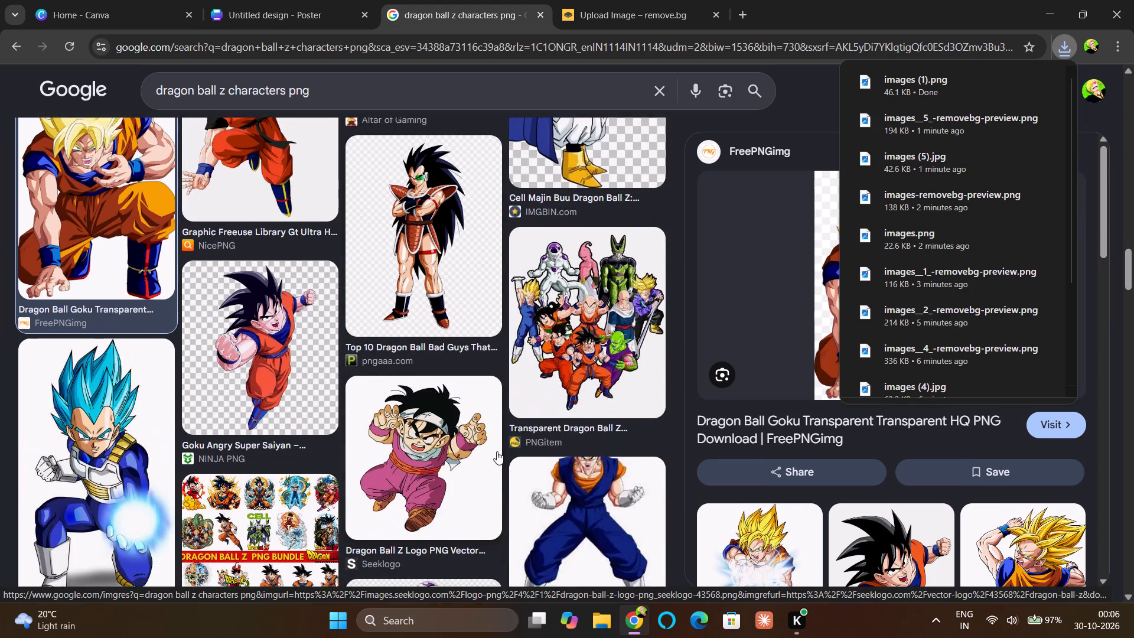
scroll(497, 451, down, 4)
scroll(497, 449, up, 2)
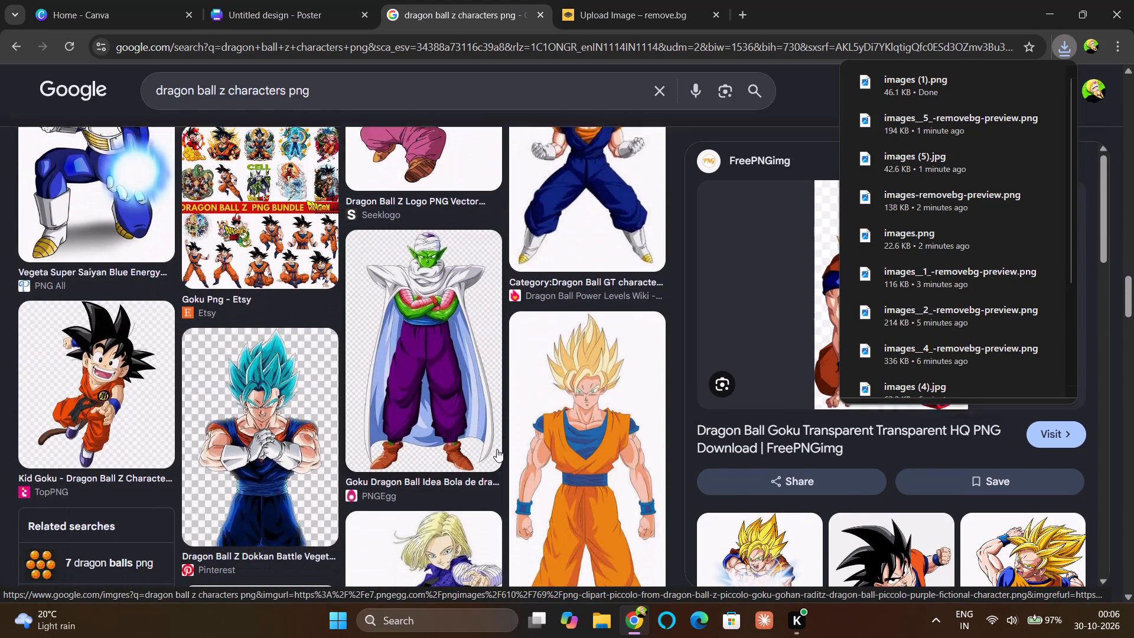
scroll(497, 449, down, 2)
scroll(327, 453, up, 7)
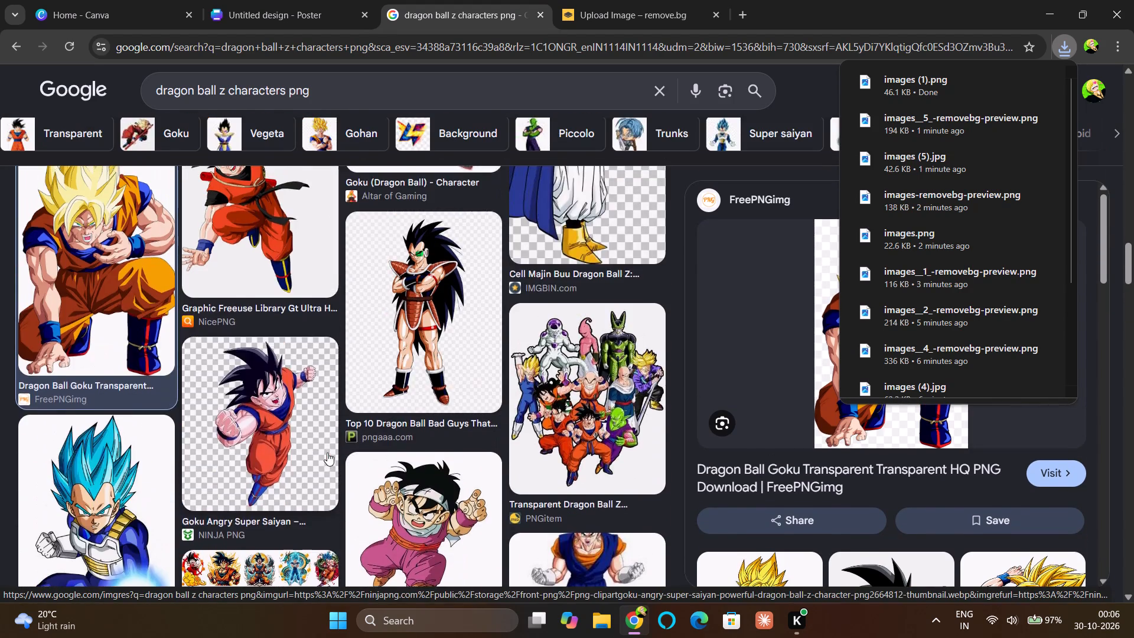
scroll(327, 453, up, 5)
scroll(327, 451, down, 2)
scroll(327, 451, up, 5)
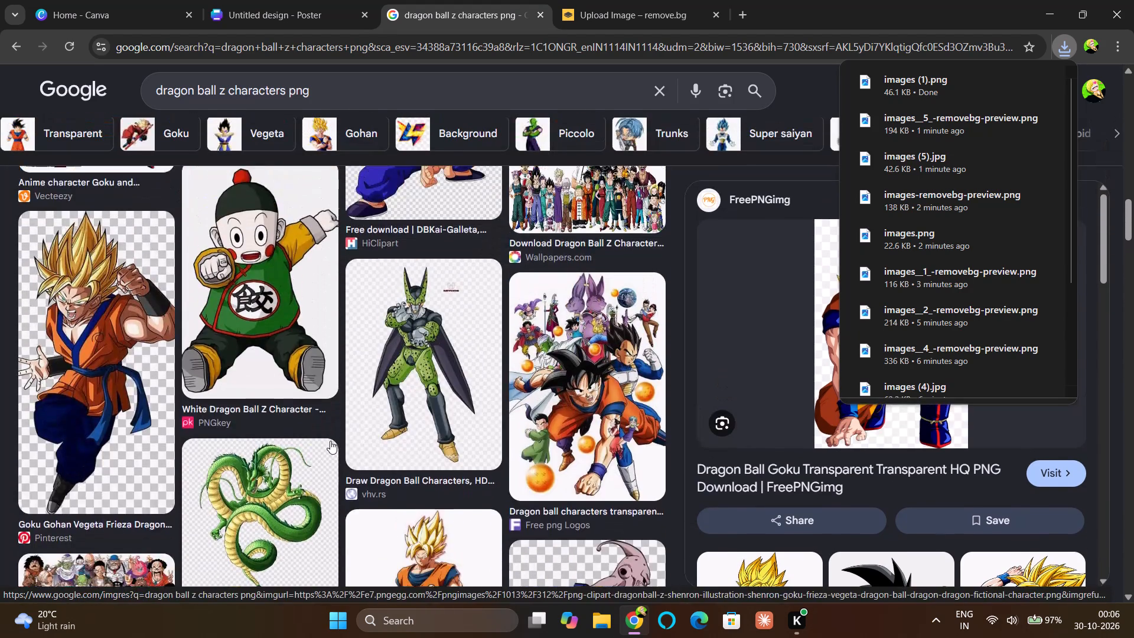
scroll(286, 440, up, 6)
scroll(286, 440, down, 2)
scroll(286, 440, up, 7)
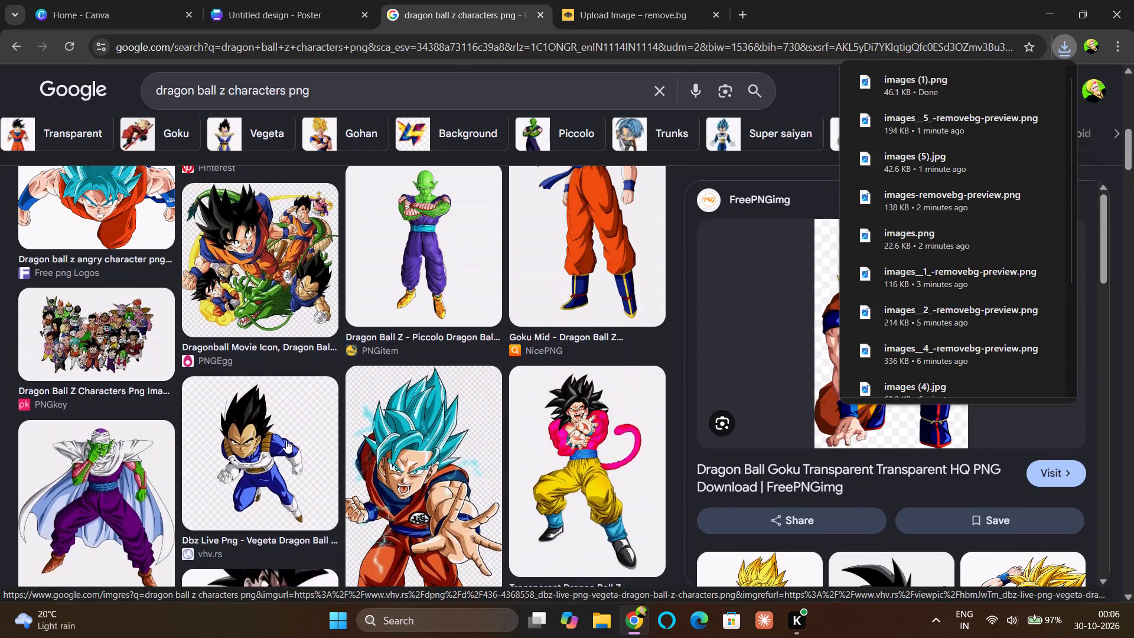
scroll(286, 440, up, 1)
Switch to remove.bg and upload the images (1) file of golden-haired Goku for background removal.
click(642, 19)
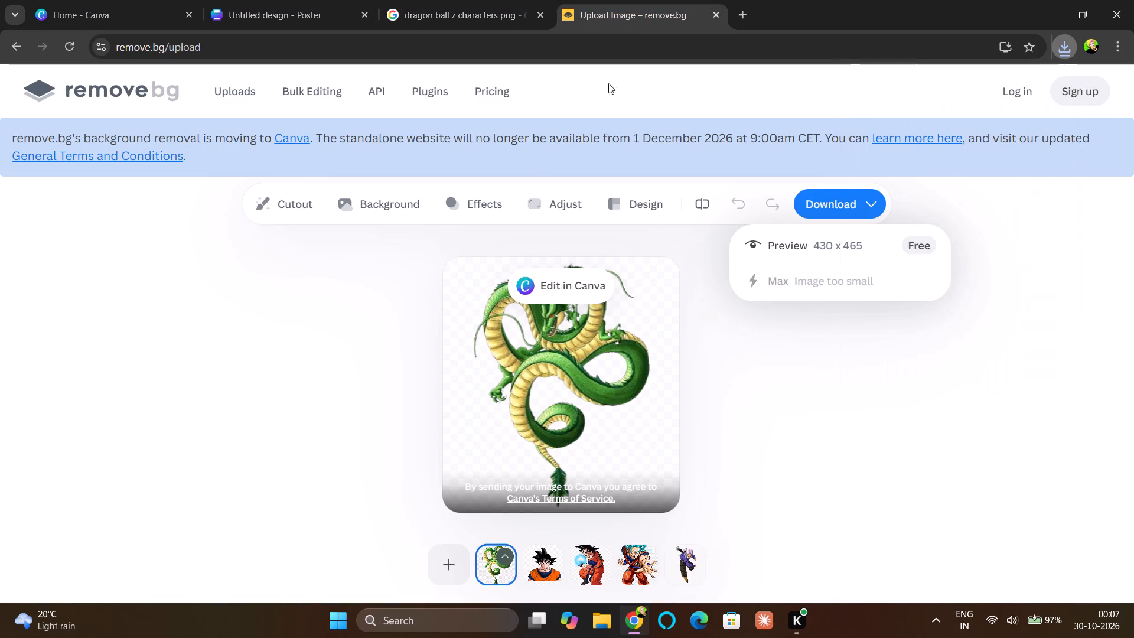
click(452, 555)
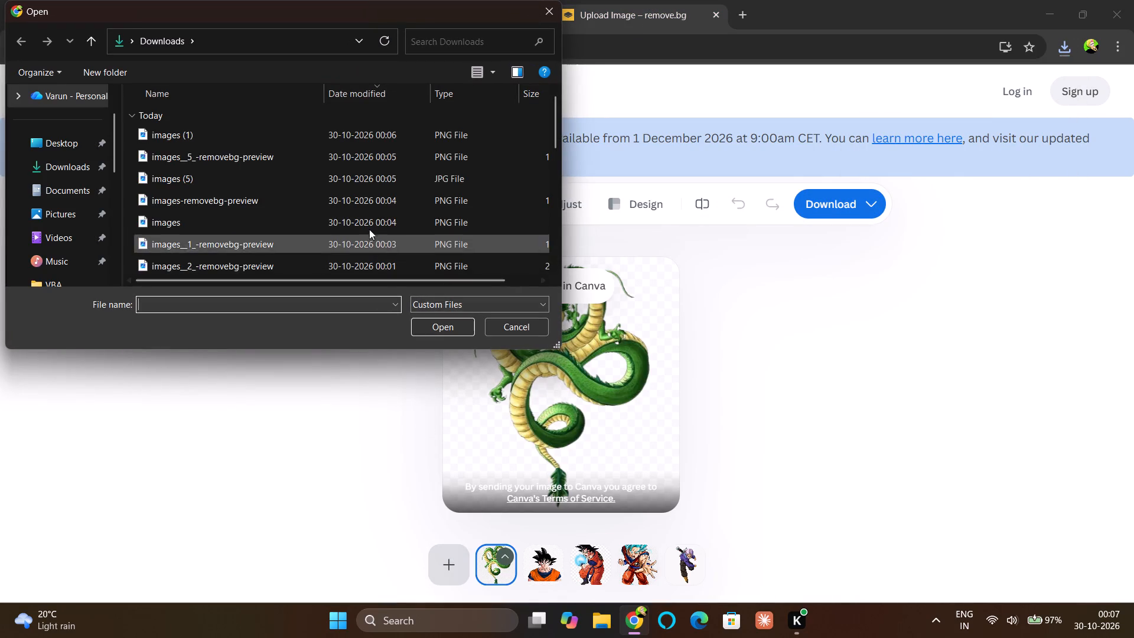
click(308, 135)
click(431, 327)
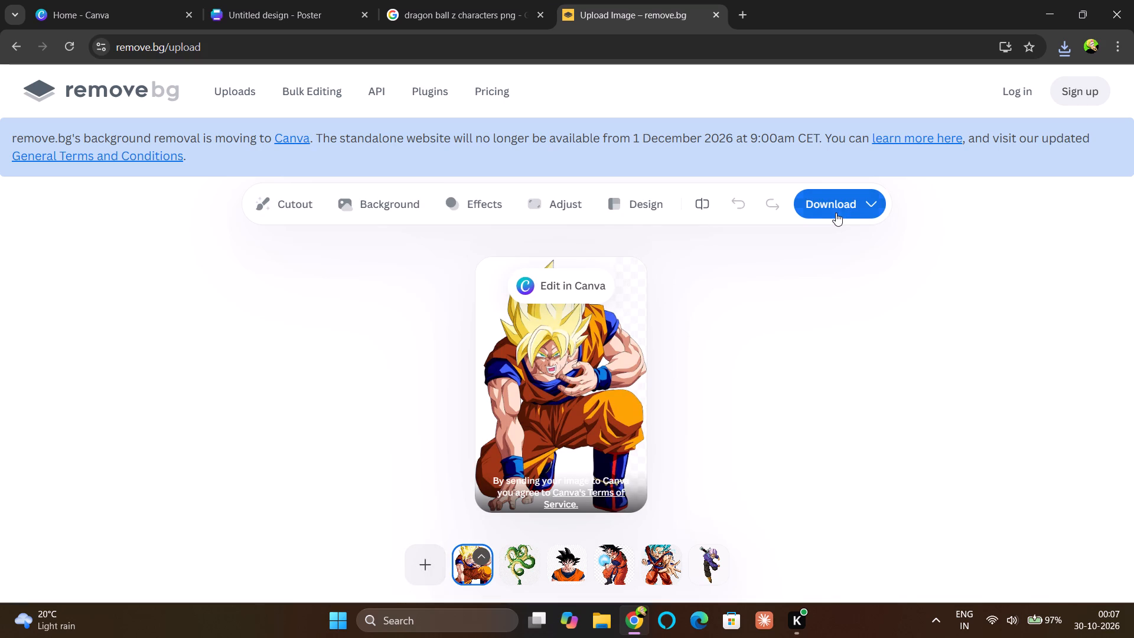
Download the free 366 x 546 preview of the golden-haired Goku cutout.
click(835, 213)
click(816, 245)
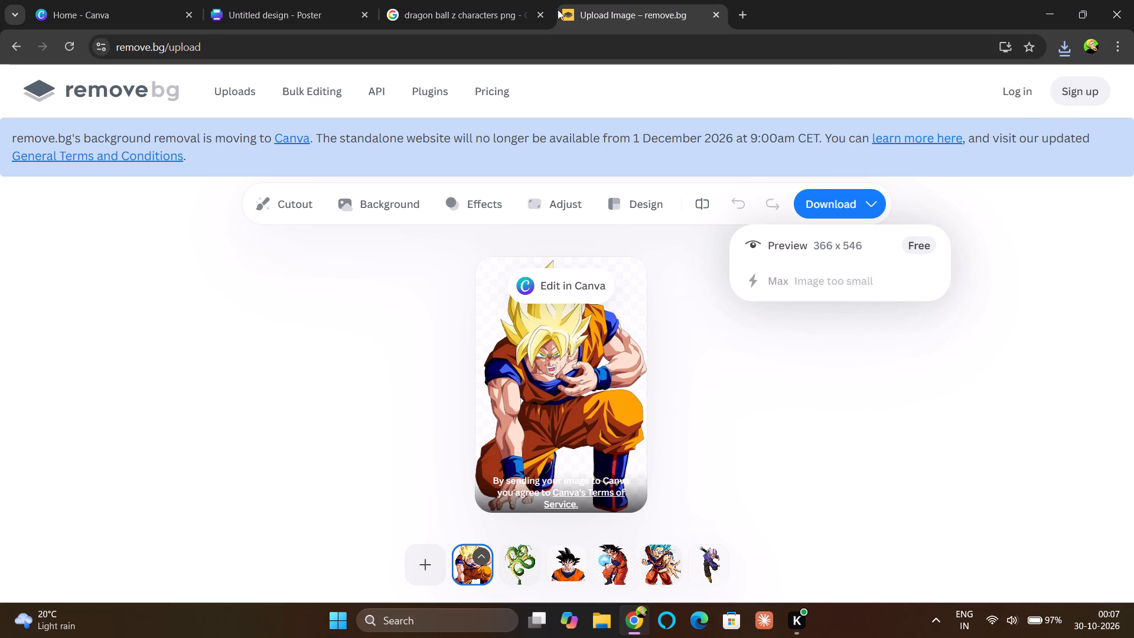
Return to the Canva poster and upload the cutout file images__1_-removebg-preview (1).
click(281, 4)
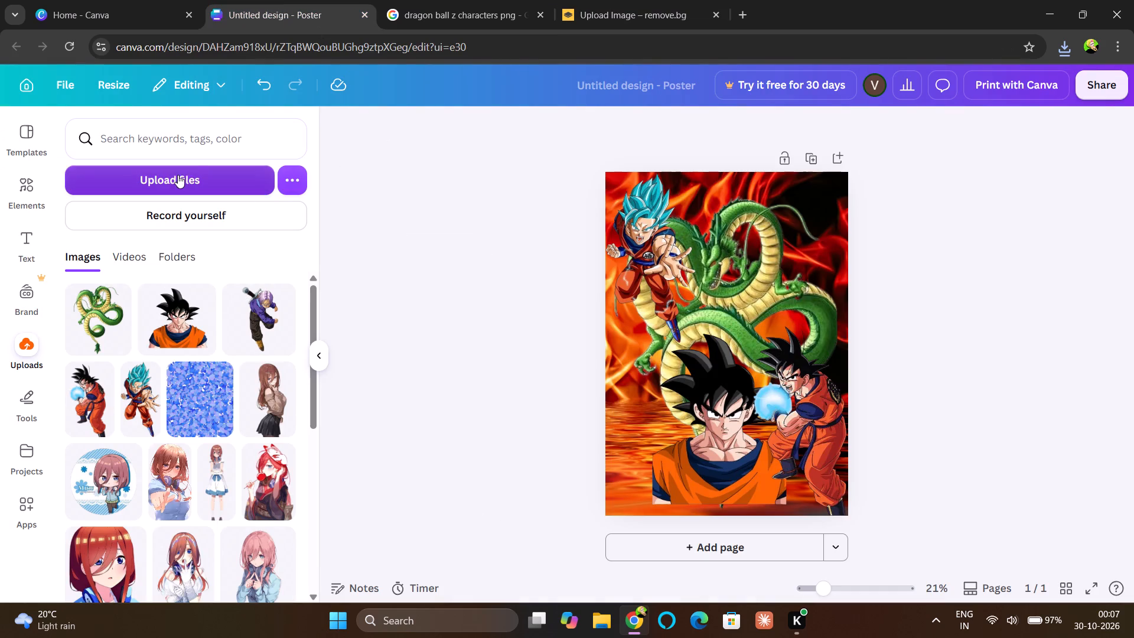
click(178, 175)
click(210, 139)
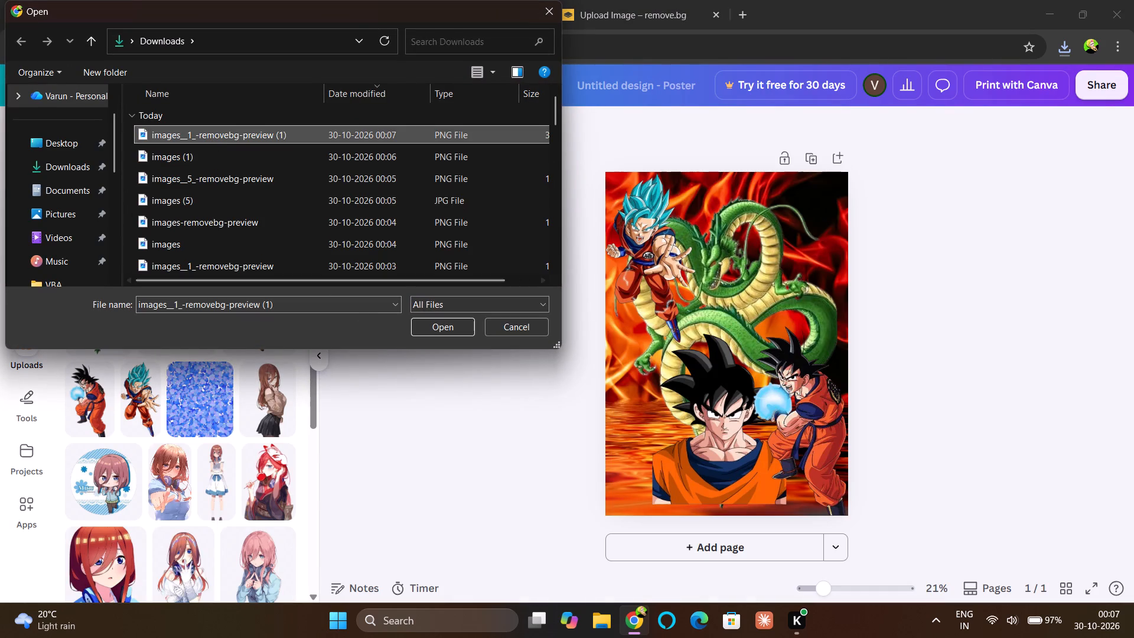
click(423, 327)
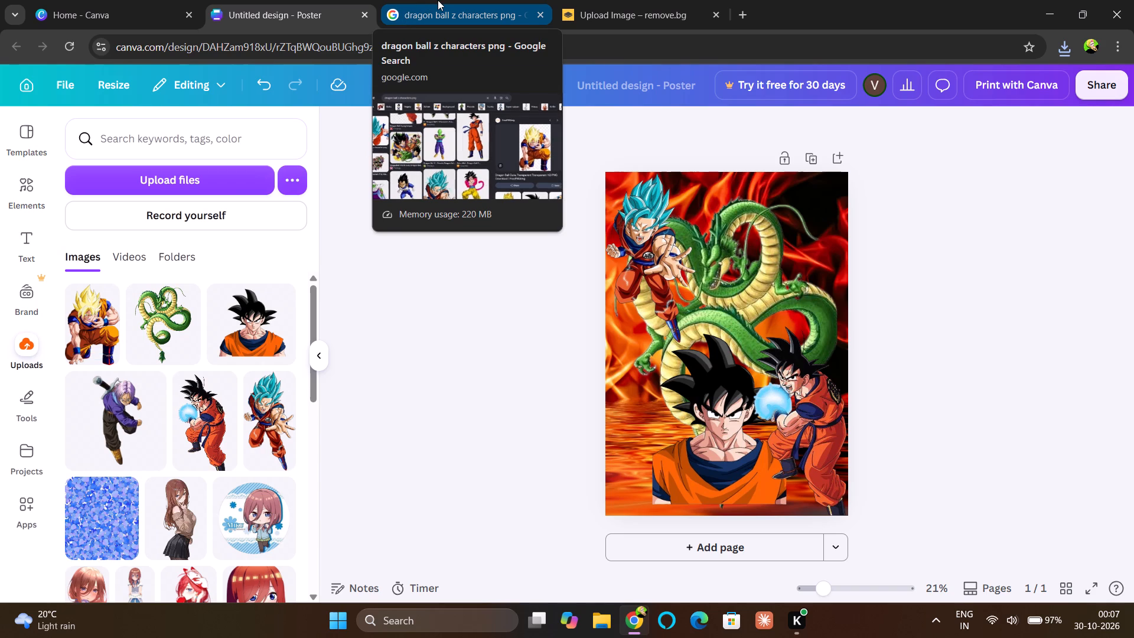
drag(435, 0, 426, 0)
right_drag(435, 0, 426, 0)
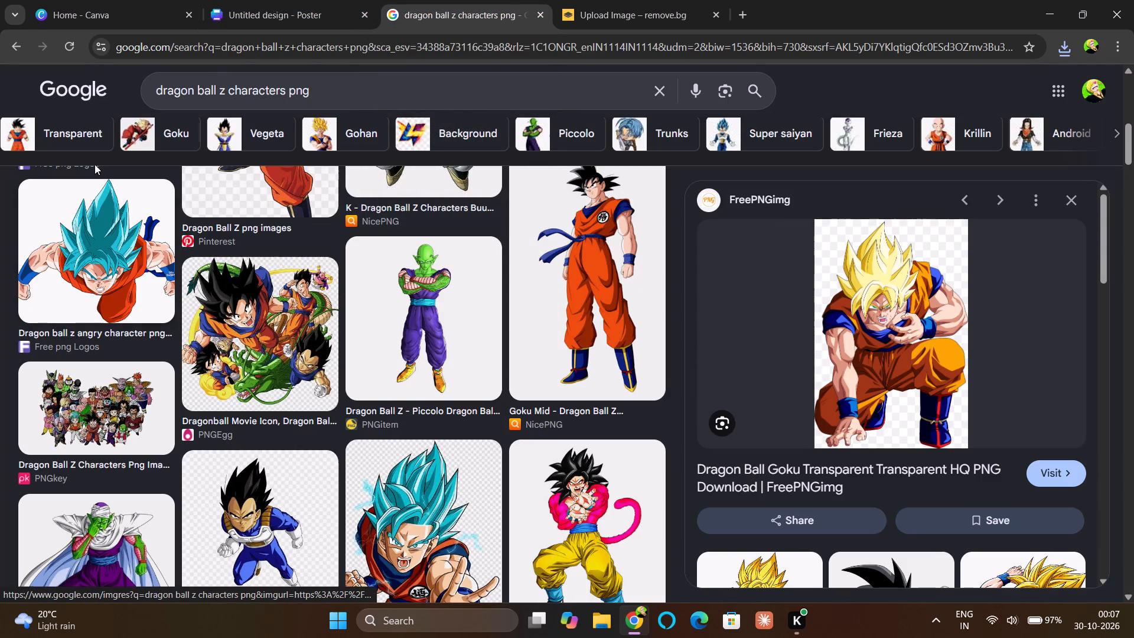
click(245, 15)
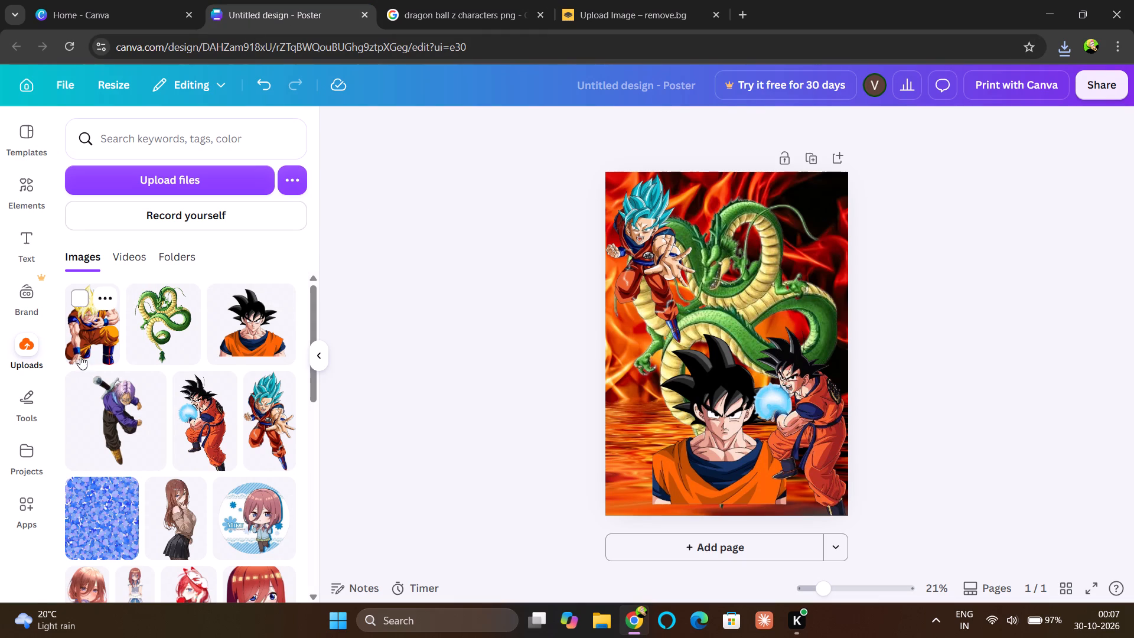
Add the golden-haired Goku cutout to the poster, shrink it and place it in the page's bottom-left corner.
click(80, 355)
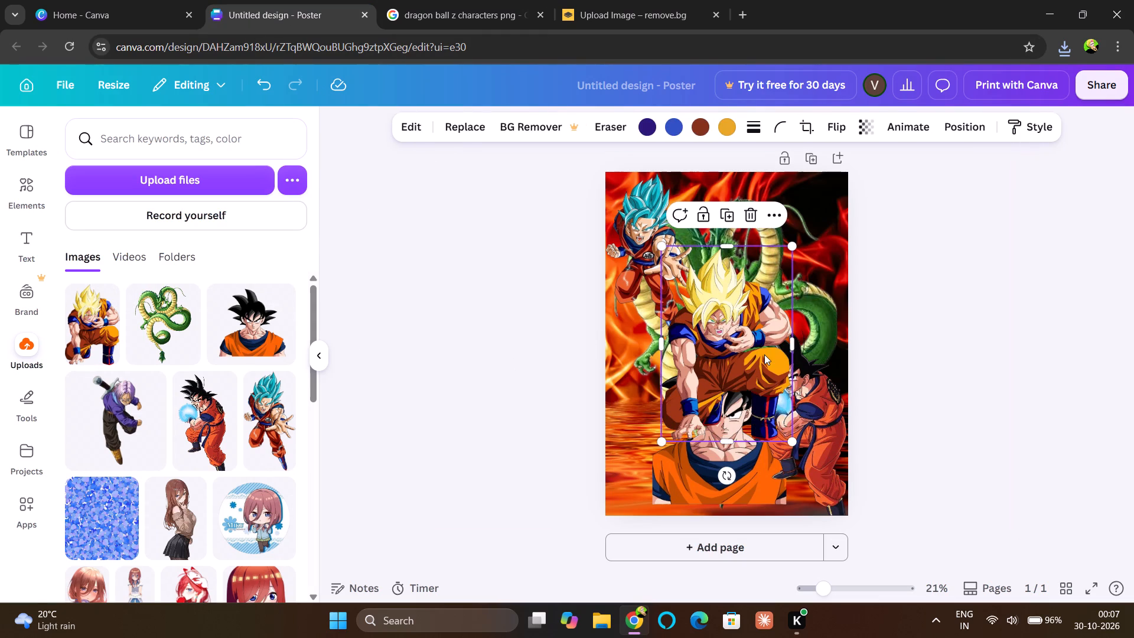
drag(755, 354, 731, 368)
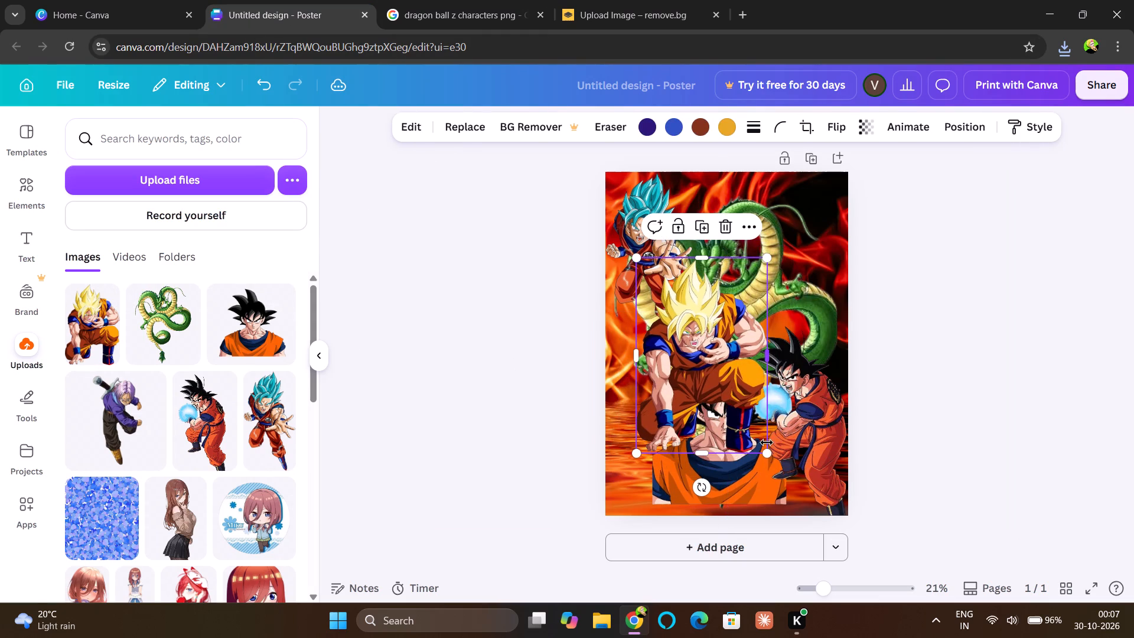
drag(768, 456, 730, 418)
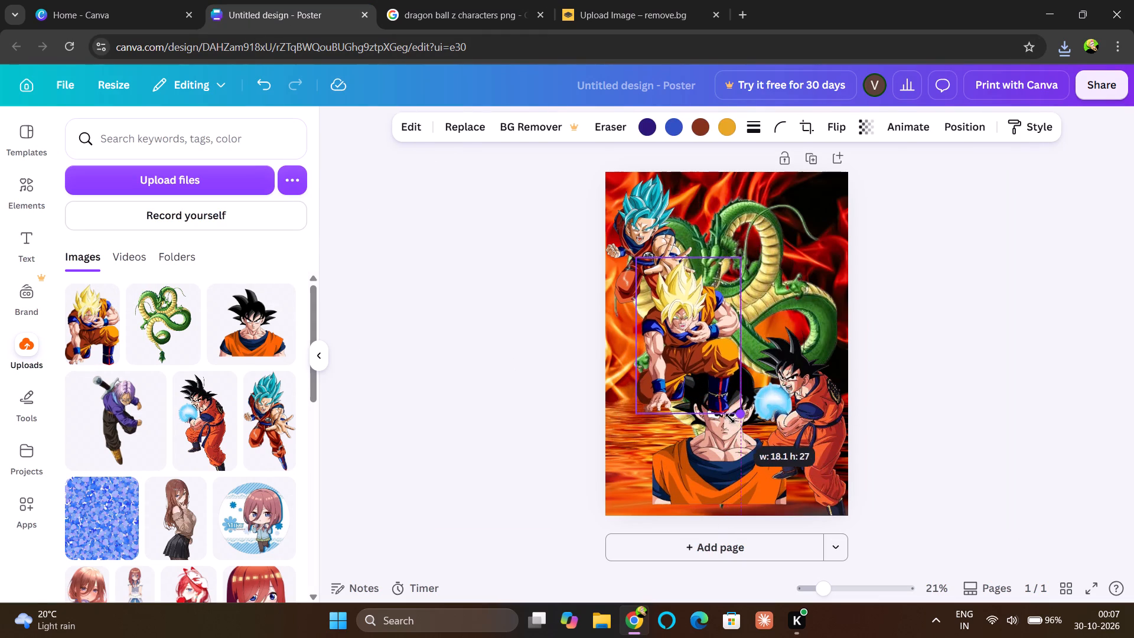
drag(730, 418, 724, 408)
drag(692, 337, 662, 444)
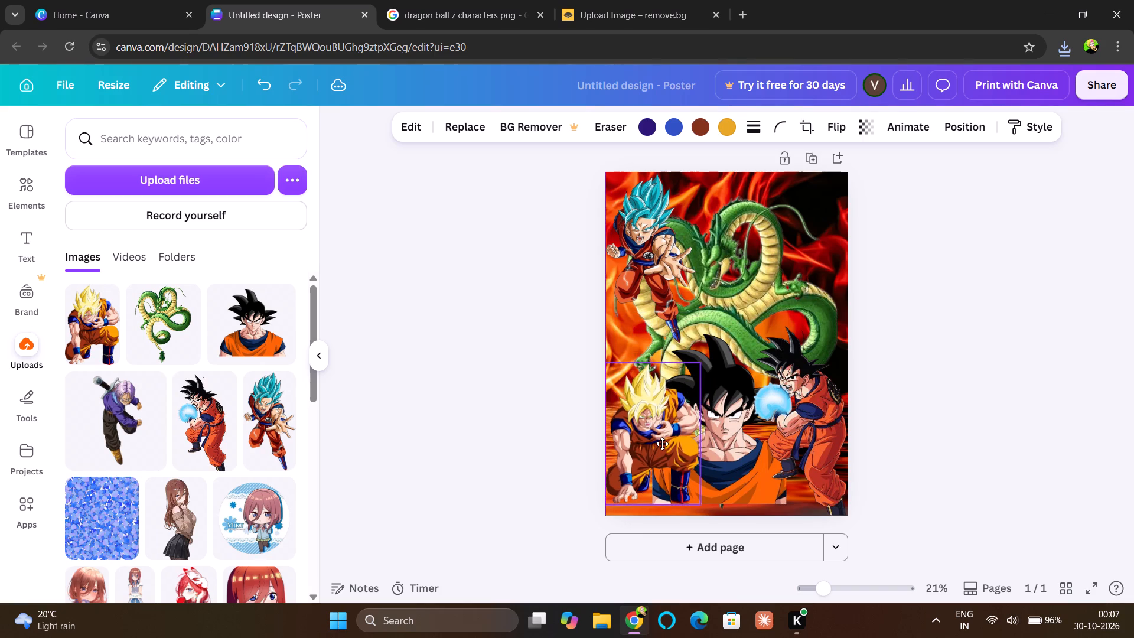
drag(662, 444, 662, 448)
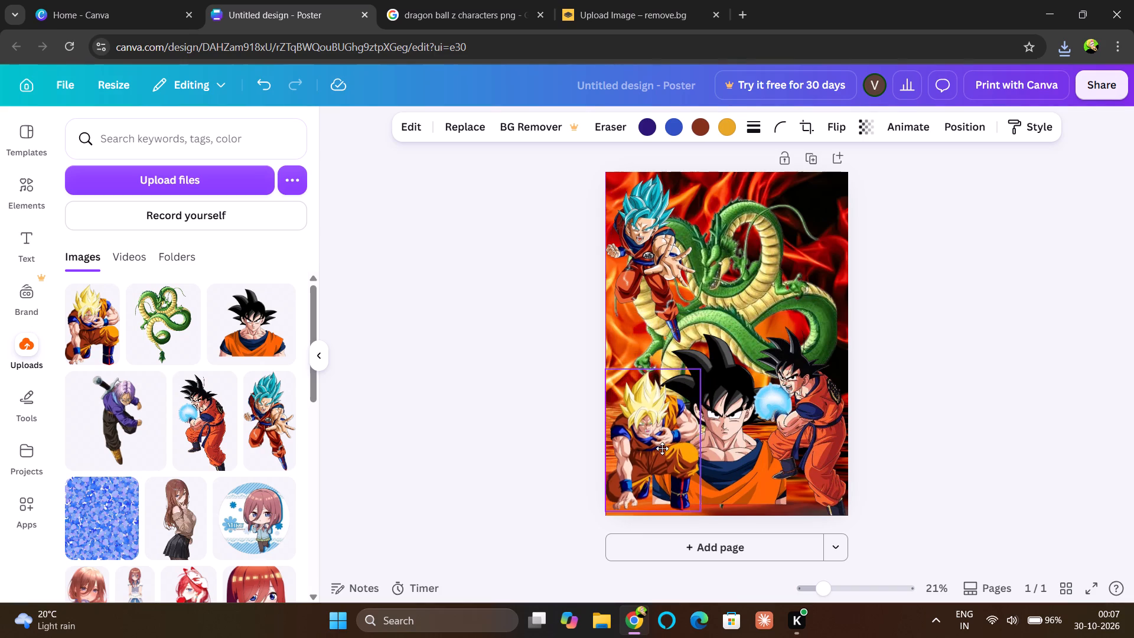
drag(662, 448, 661, 454)
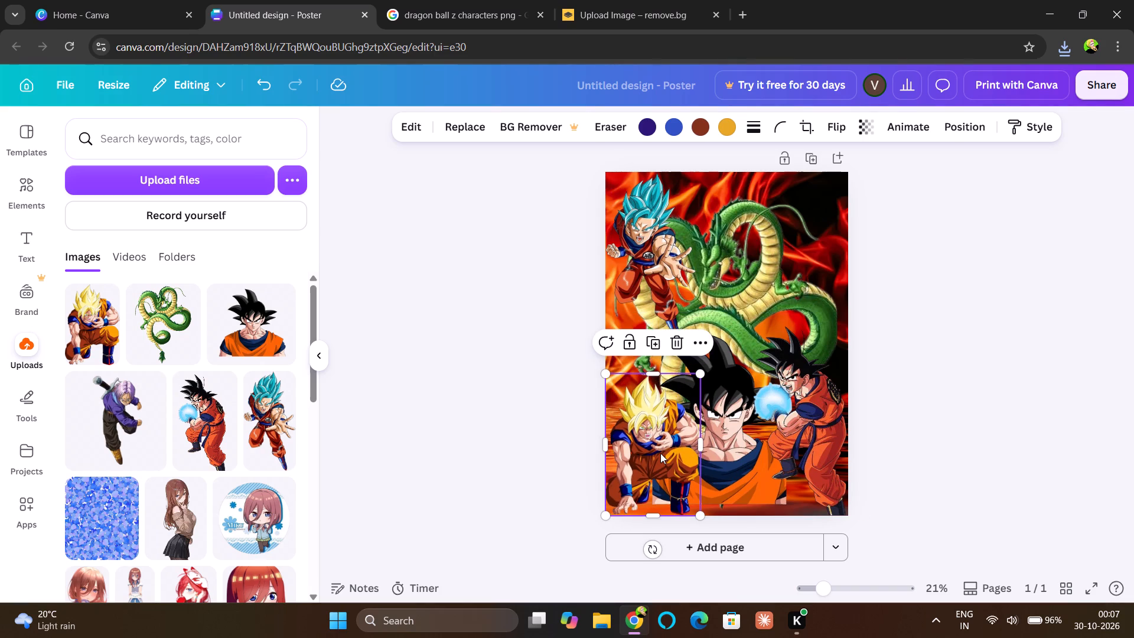
Nudge the Goku cutout with the blue energy ball slightly up and left in the poster's lower-right area.
drag(791, 430, 787, 437)
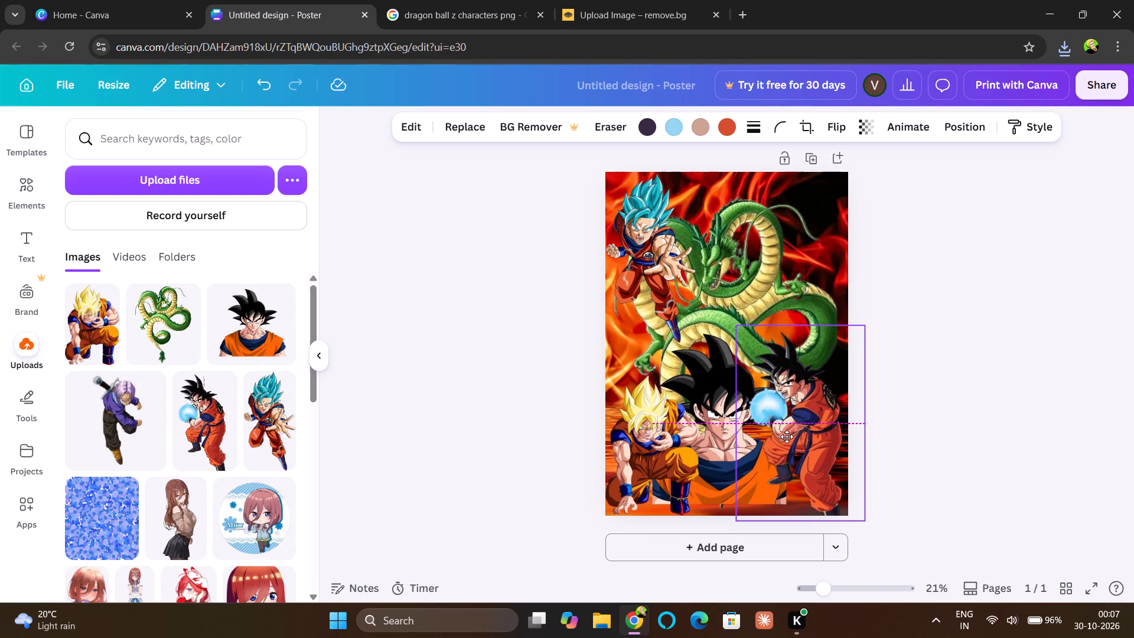
drag(787, 437, 788, 425)
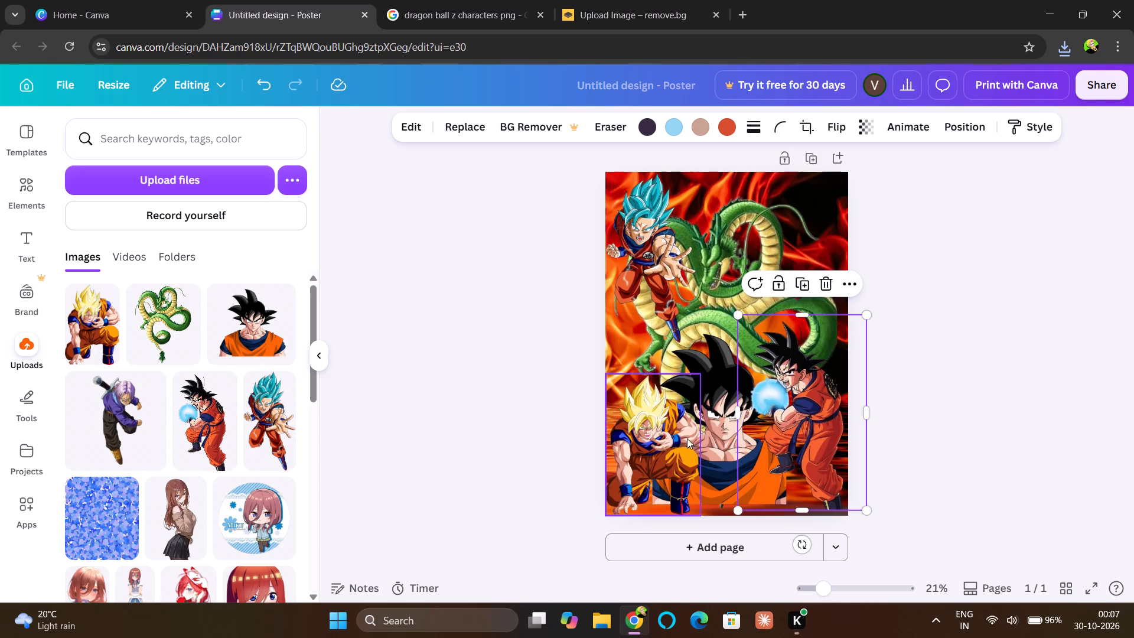
Send the golden-haired Goku cutout backward behind the large central Goku and nudge it slightly left.
click(664, 442)
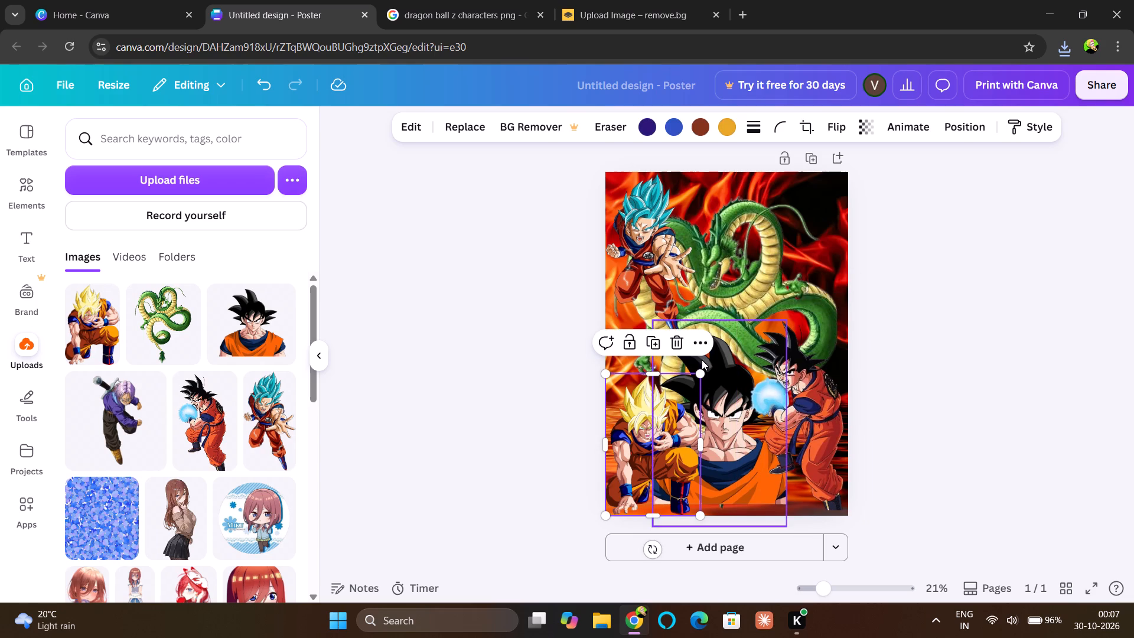
click(702, 350)
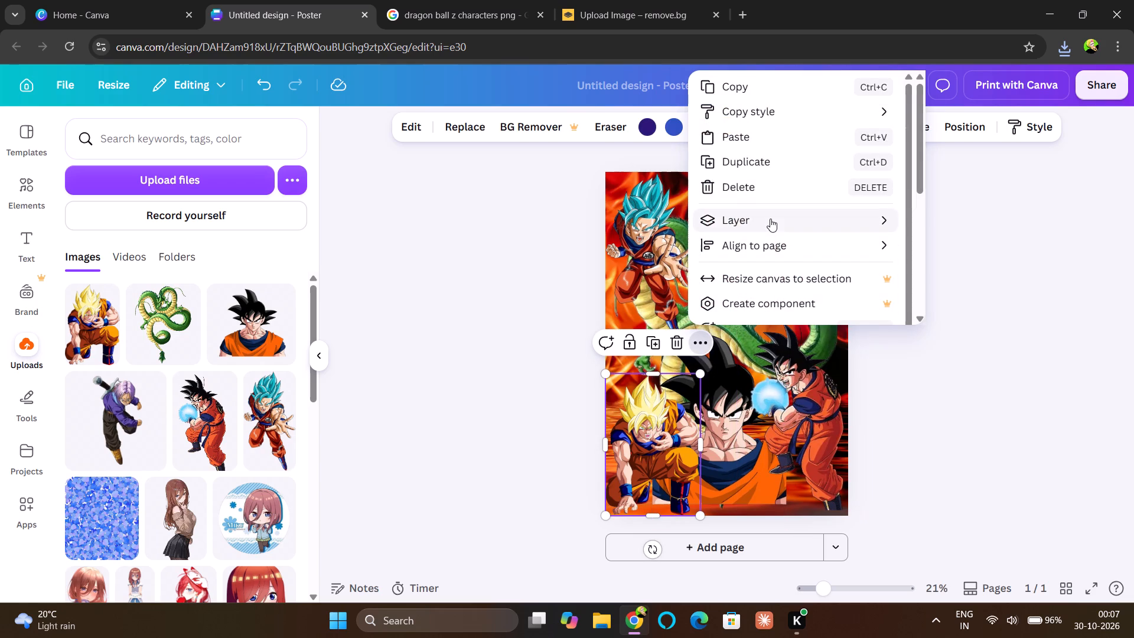
click(770, 219)
click(798, 219)
click(784, 223)
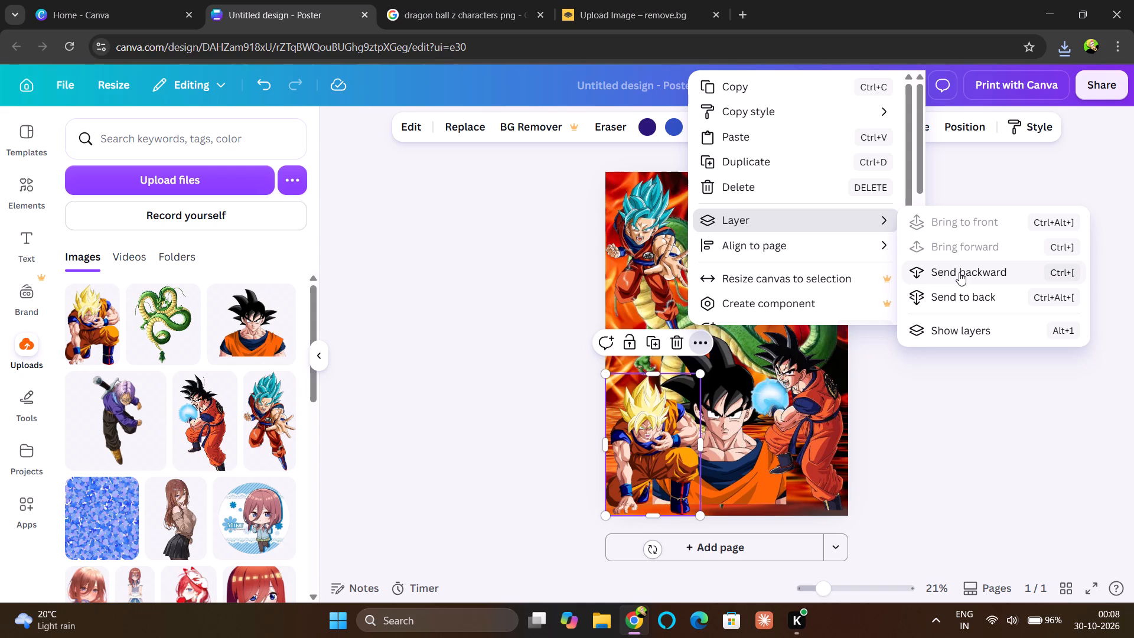
click(960, 272)
click(1014, 450)
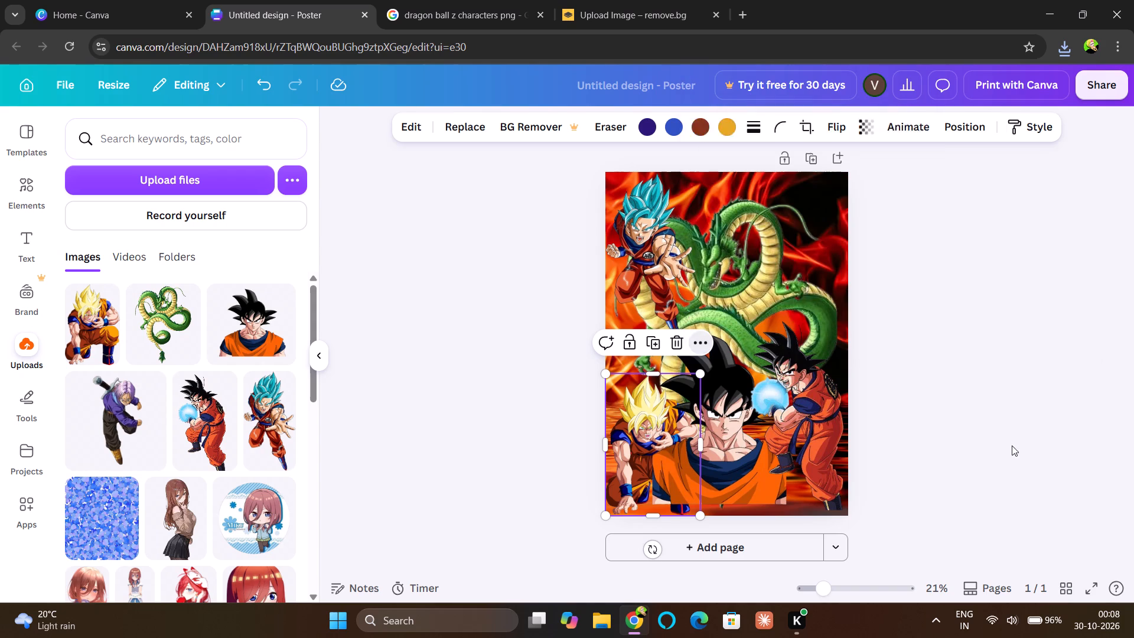
drag(643, 415, 634, 415)
Move the Goku cutout with the blue energy ball up to the poster's top-right corner, over the dragon.
click(809, 433)
drag(808, 431, 820, 430)
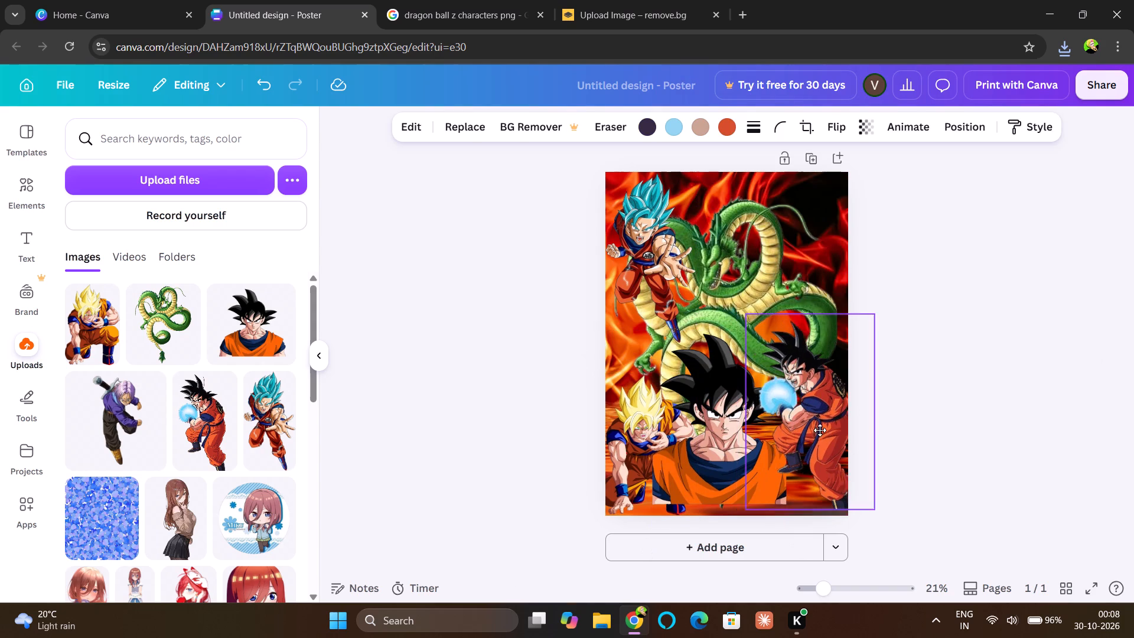
drag(820, 430, 815, 259)
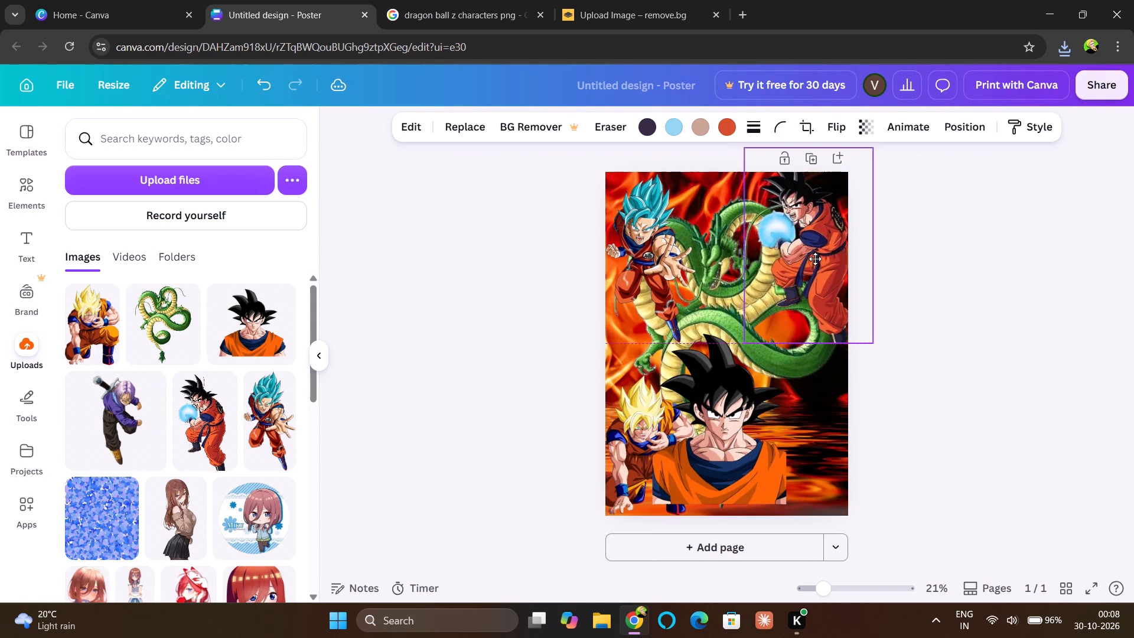
drag(815, 259, 816, 275)
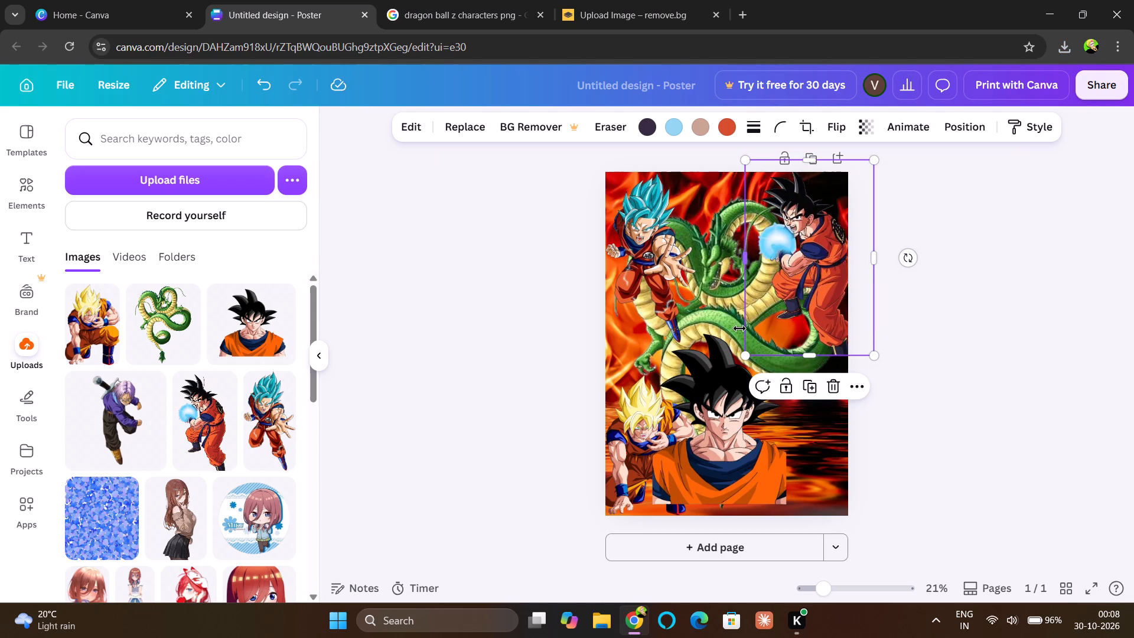
click(942, 300)
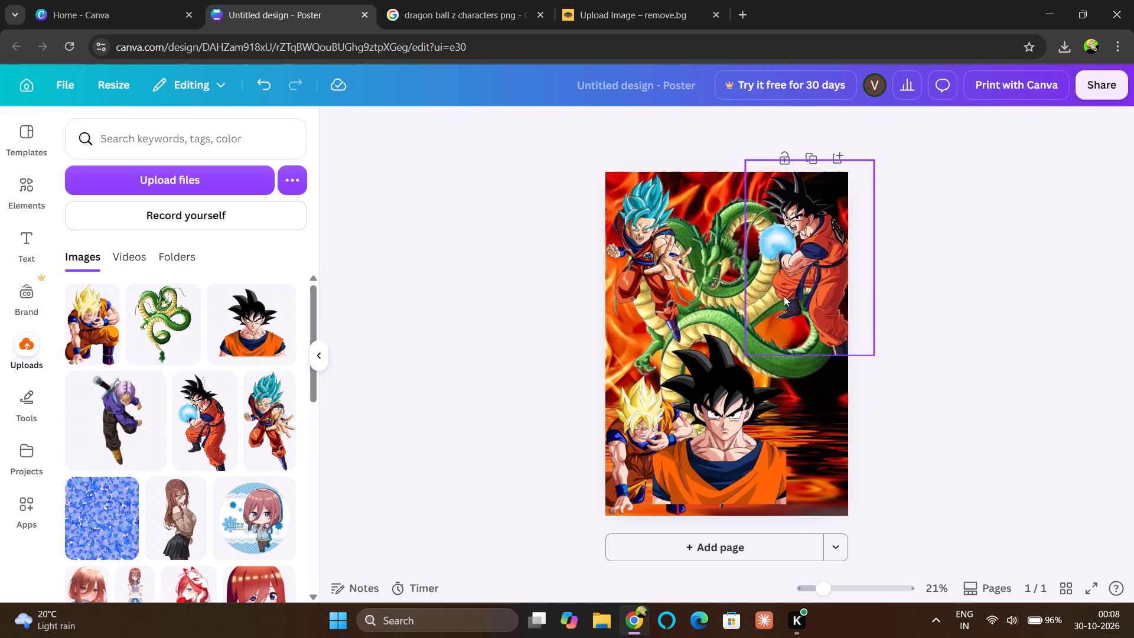
Save the Super Saiyan 4 Goku picture from the Google image results to Downloads as images (6).
click(436, 17)
scroll(520, 438, down, 2)
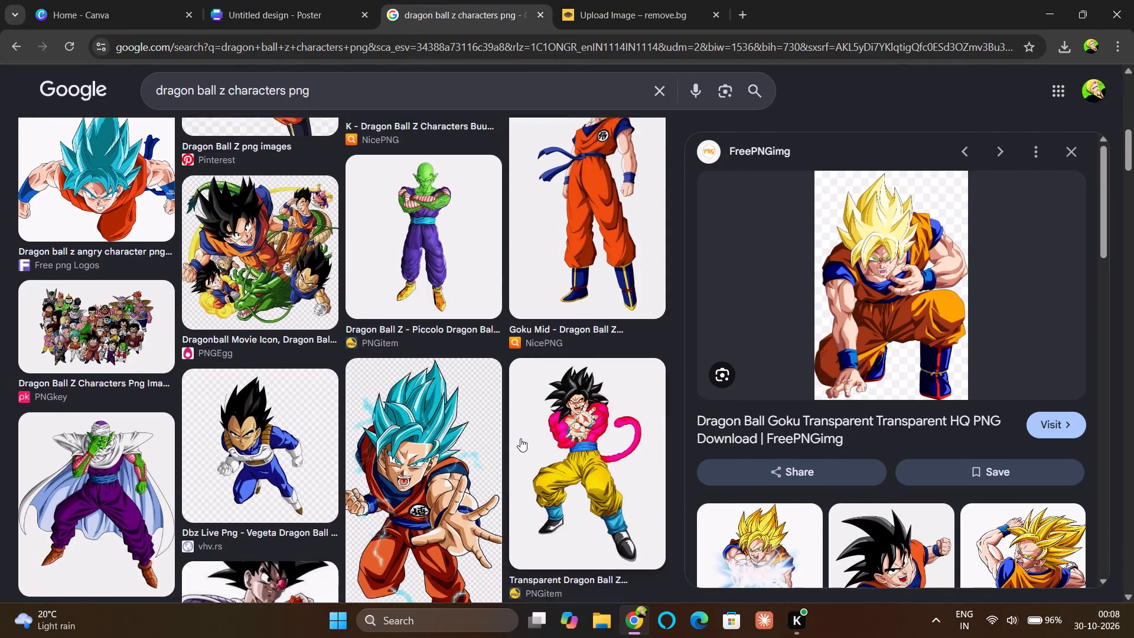
scroll(520, 438, down, 1)
click(588, 340)
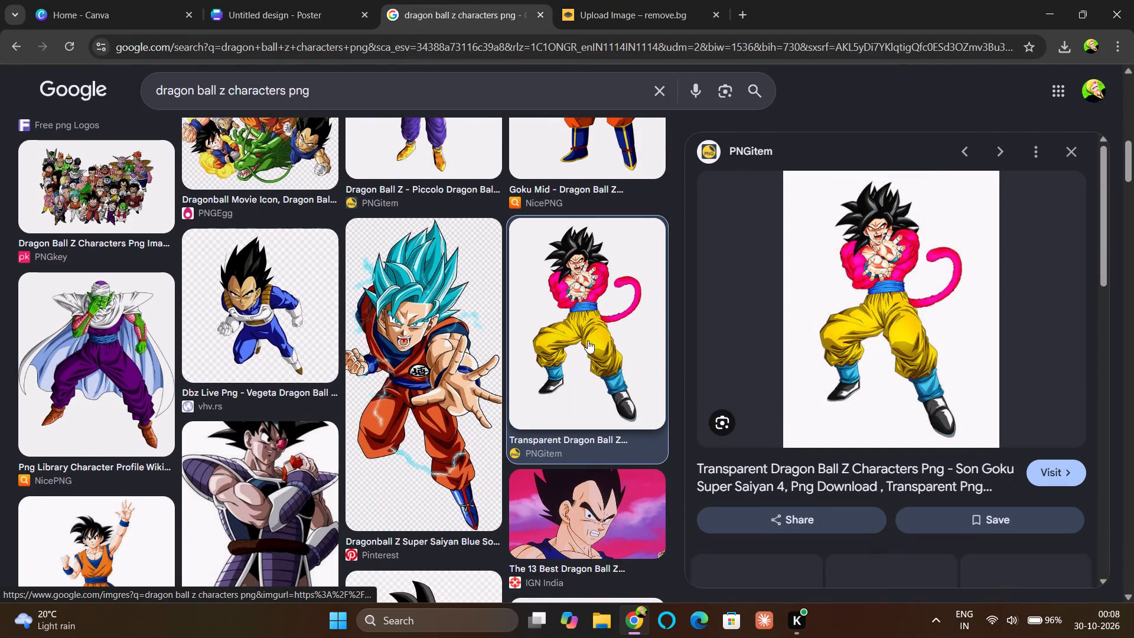
right_click(606, 349)
right_click(588, 356)
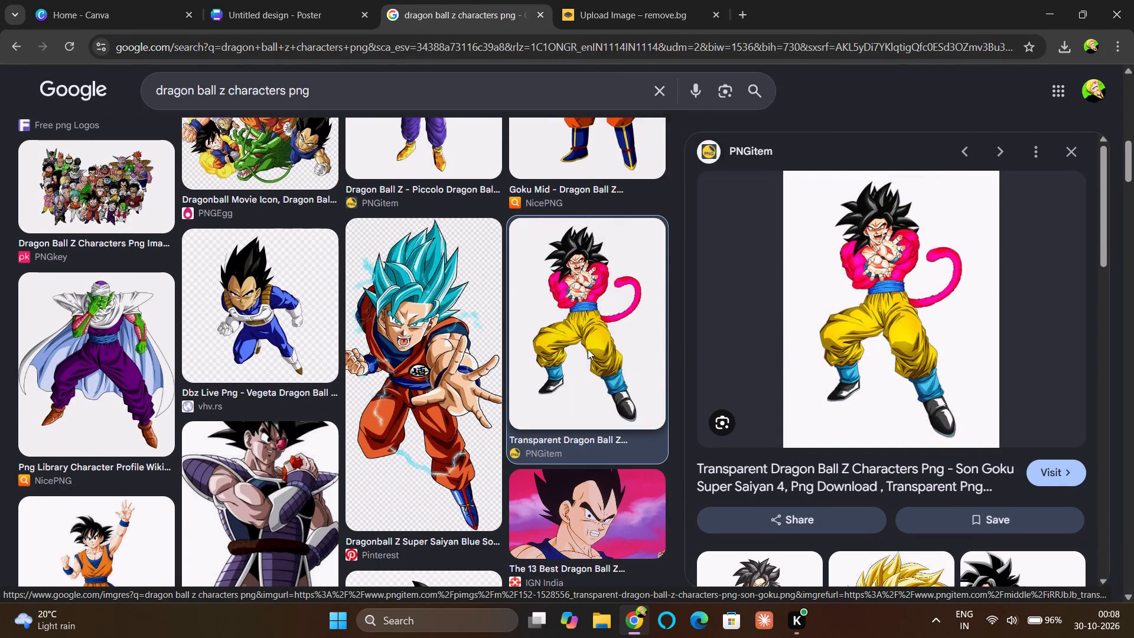
click(657, 245)
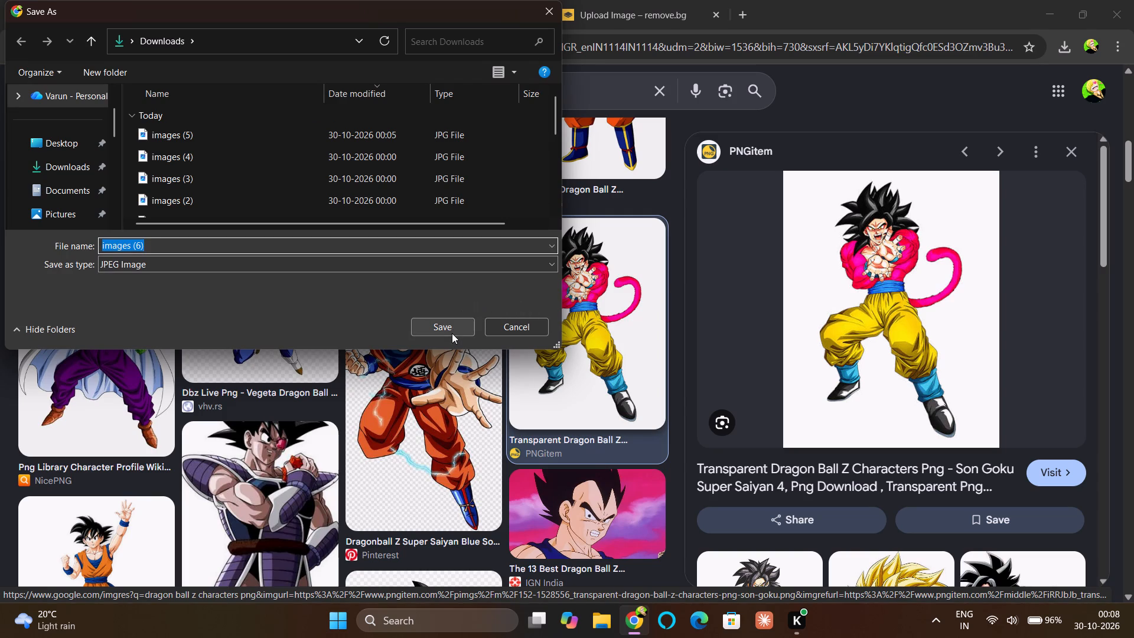
click(450, 333)
Switch to remove.bg and upload images (6) for background removal.
click(579, 21)
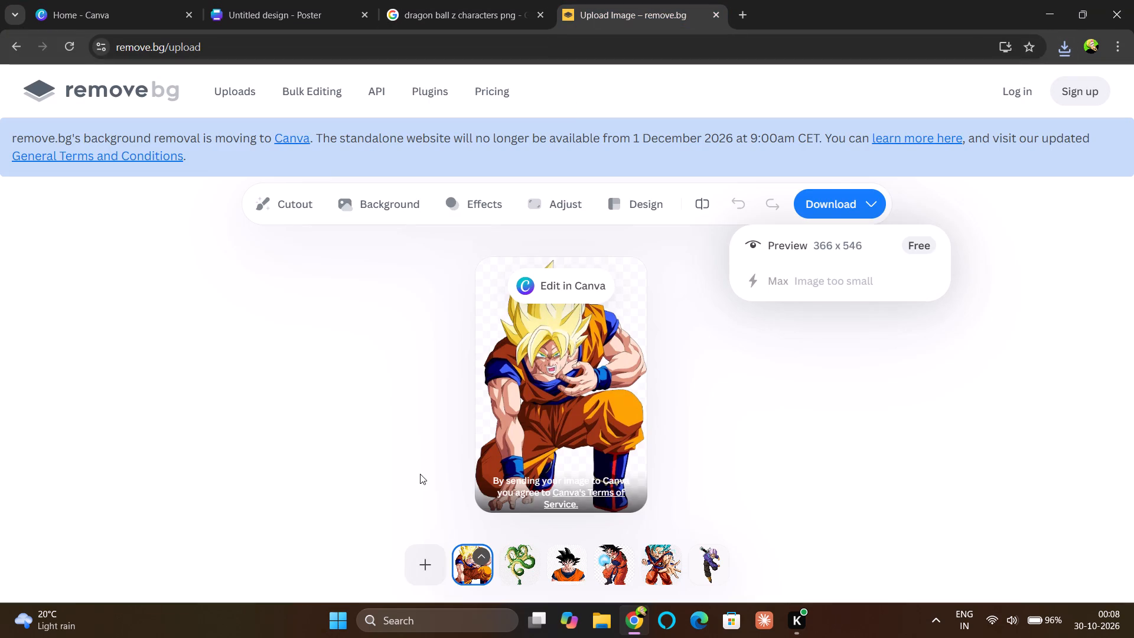
click(417, 567)
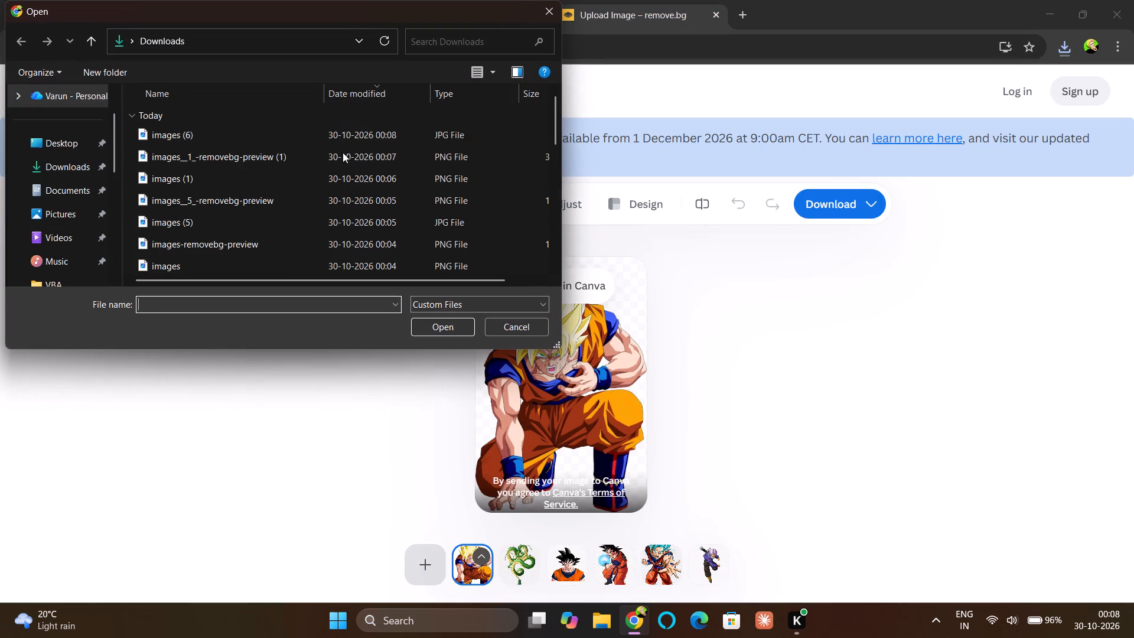
click(315, 139)
click(432, 331)
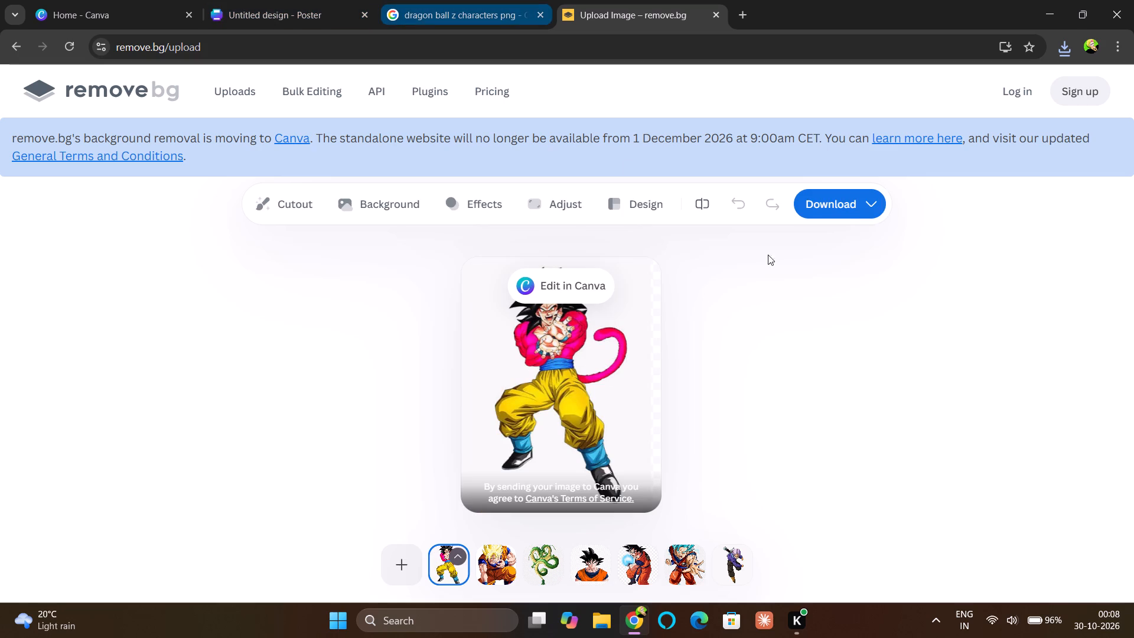
Download the free 395 x 506 preview of the Super Saiyan 4 Goku cutout.
click(836, 205)
click(830, 253)
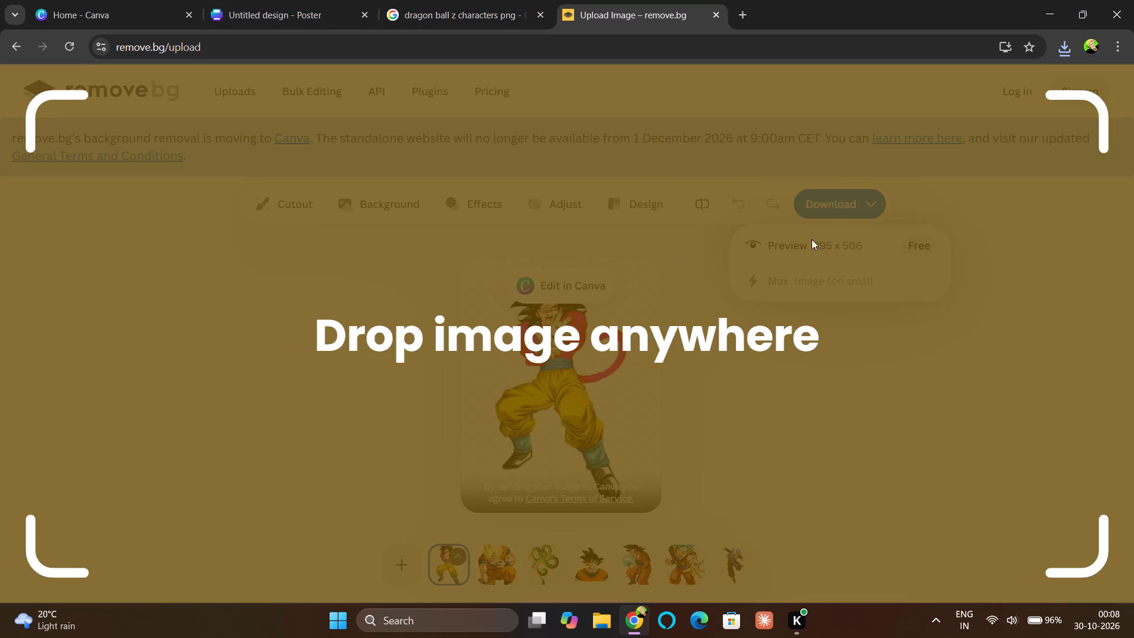
click(925, 376)
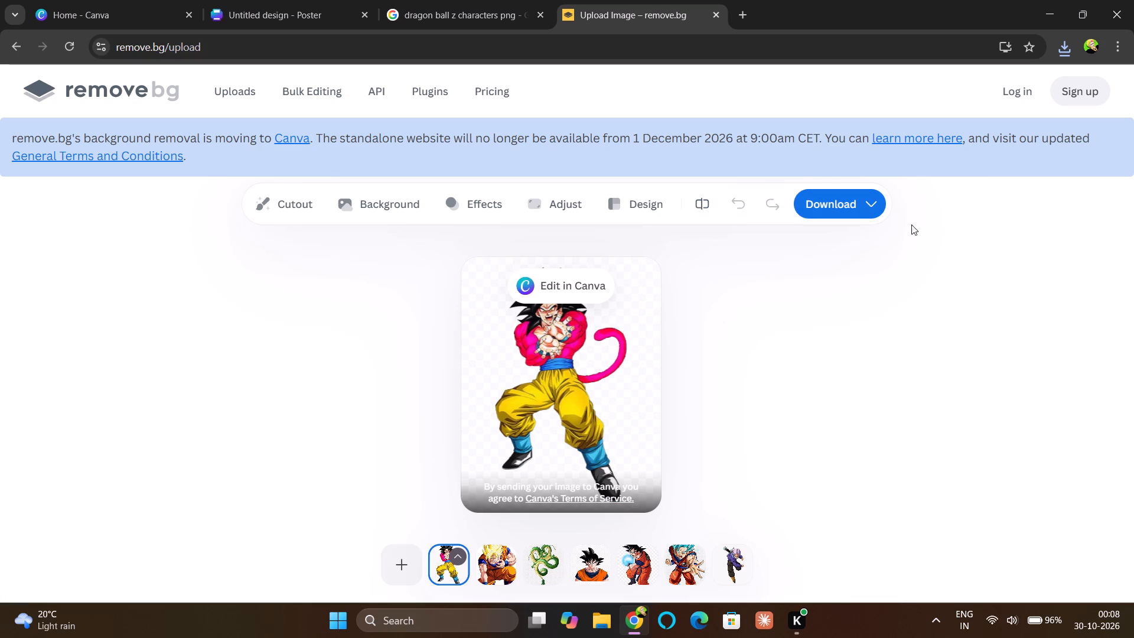
click(841, 201)
click(840, 242)
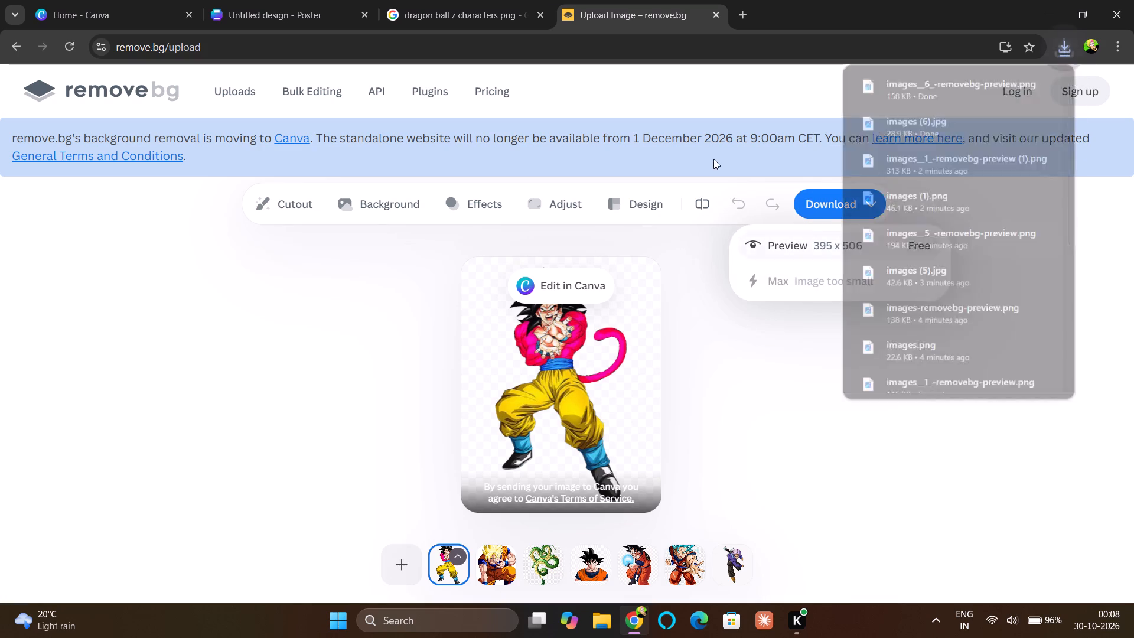
Return to the Canva poster and upload the cutout file images__6_-removebg-preview.
click(353, 17)
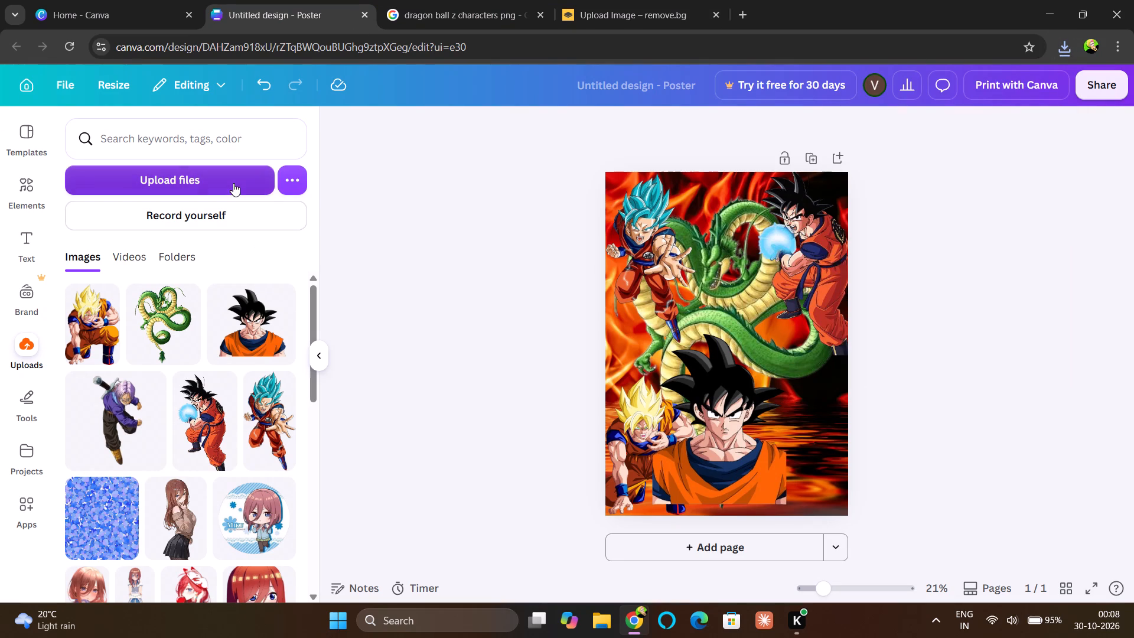
click(233, 183)
click(257, 128)
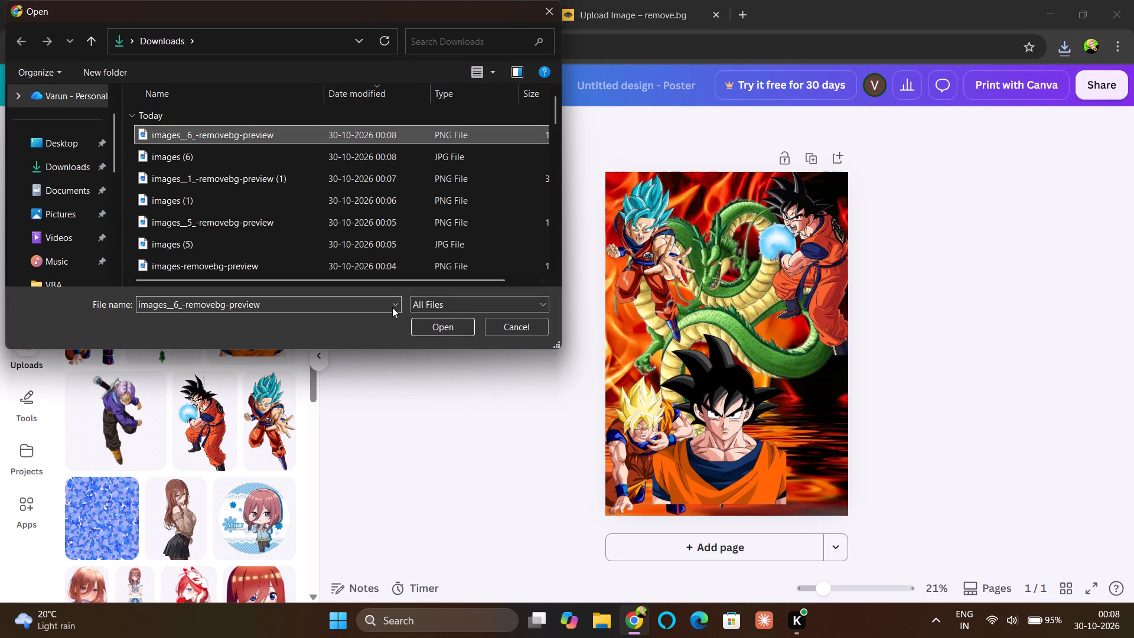
click(438, 330)
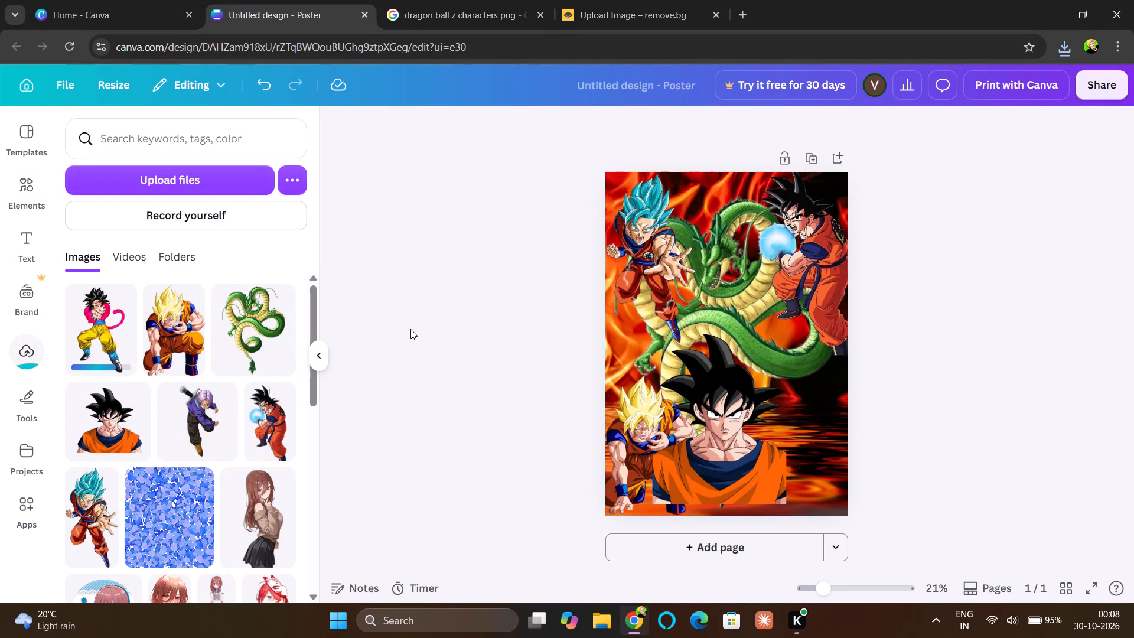
Add the Super Saiyan 4 Goku cutout, extend its height to about 33.2 at 22.4 wide, and place it in the poster's bottom-right corner.
click(95, 331)
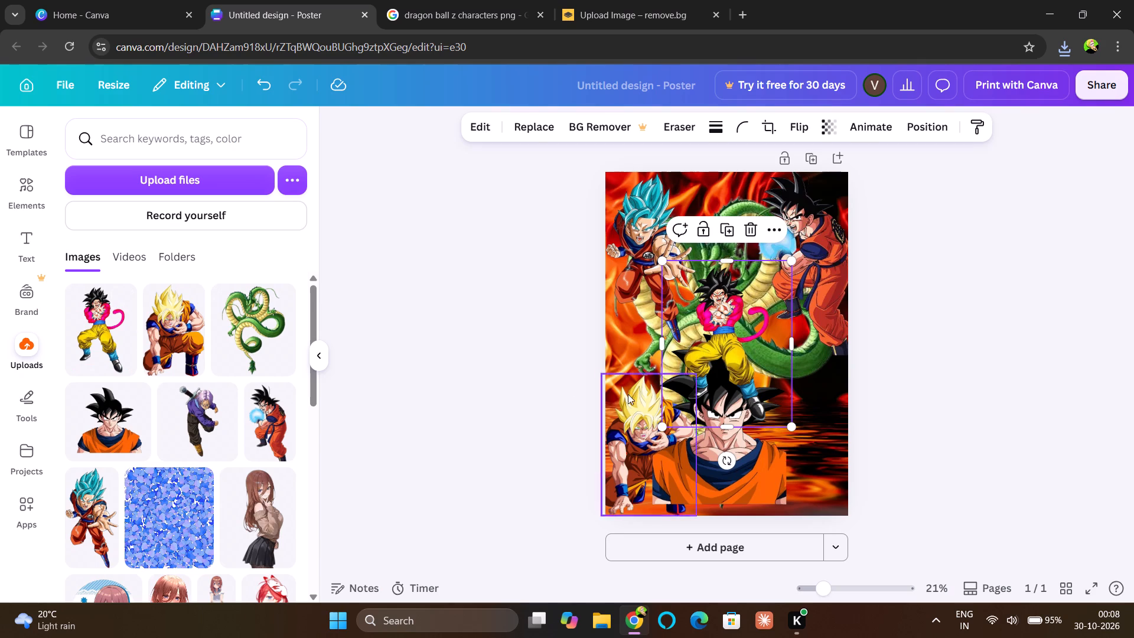
drag(714, 334, 721, 311)
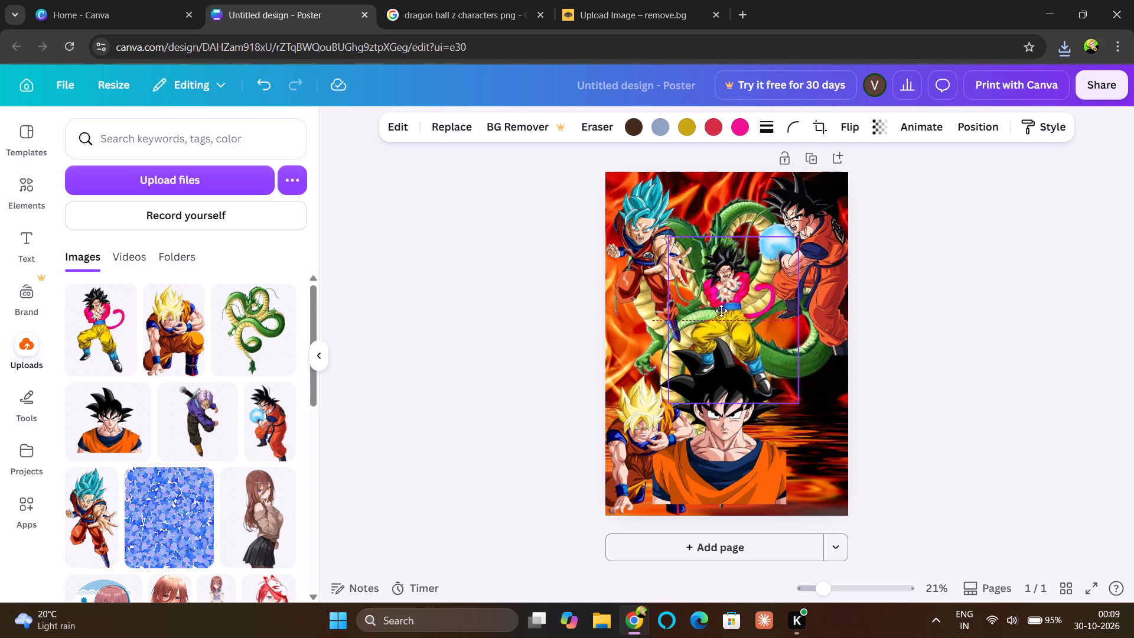
drag(721, 311, 718, 243)
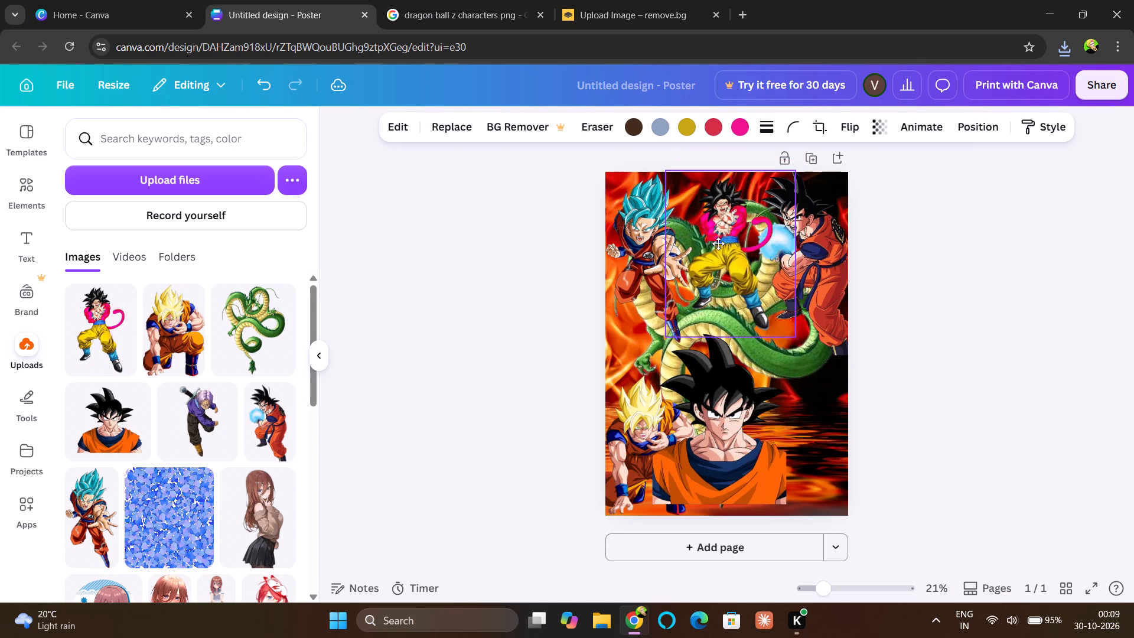
drag(718, 243, 792, 421)
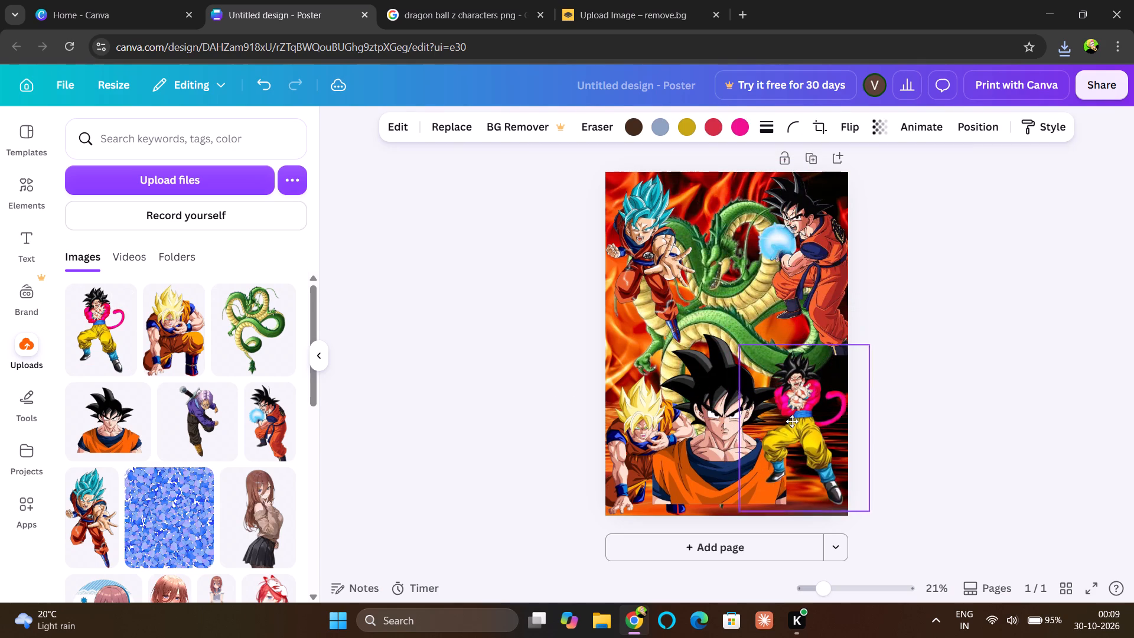
drag(792, 421, 794, 426)
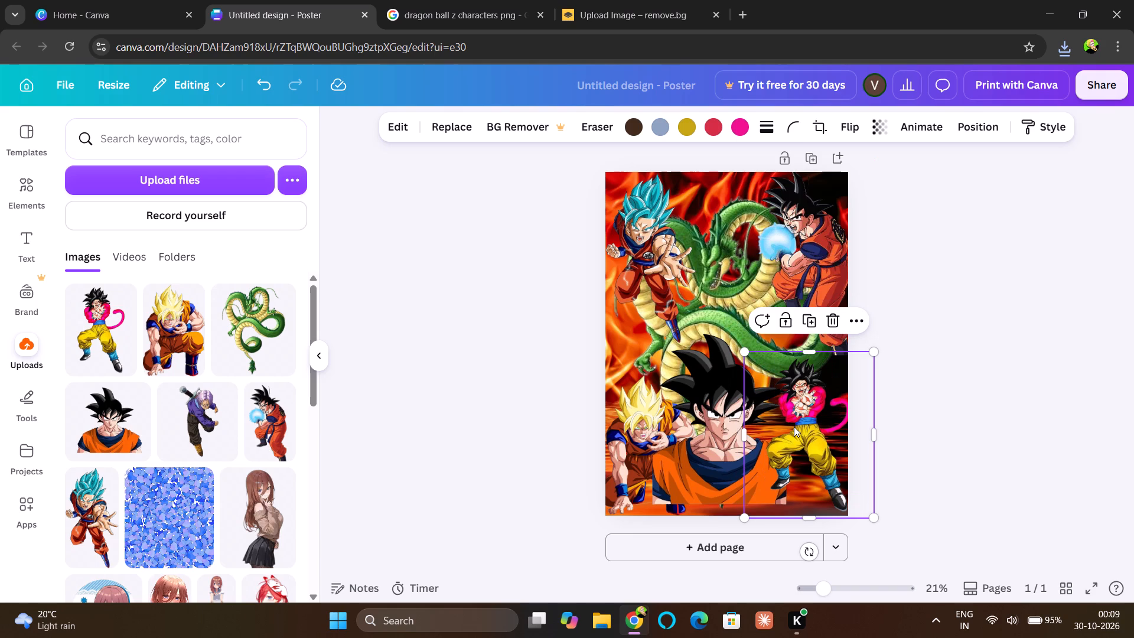
drag(793, 420, 743, 357)
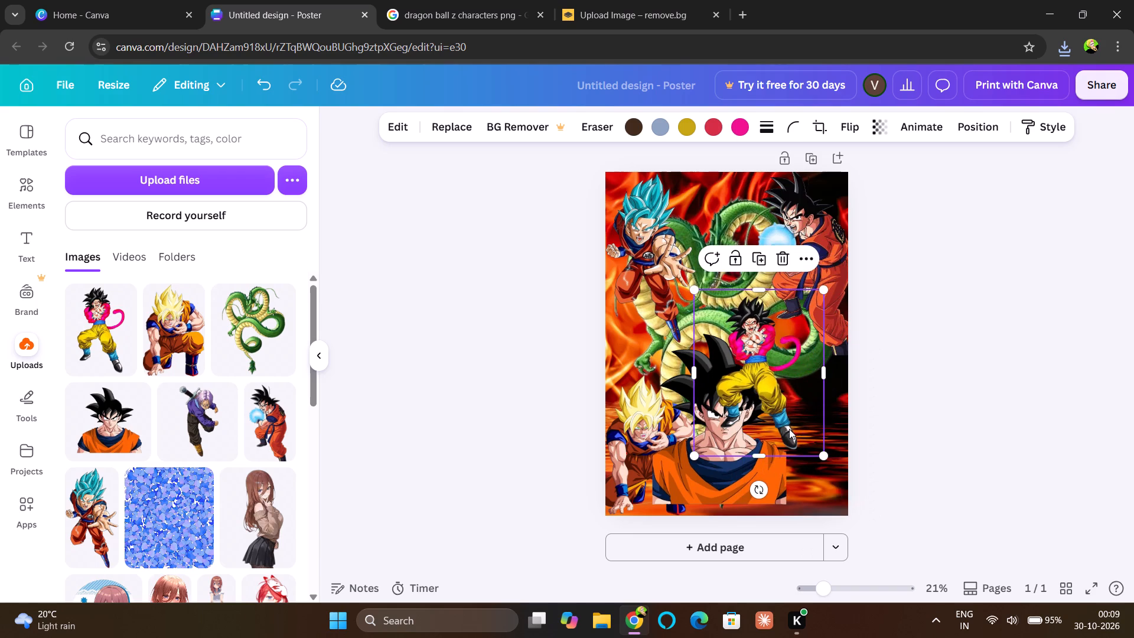
drag(764, 454, 761, 481)
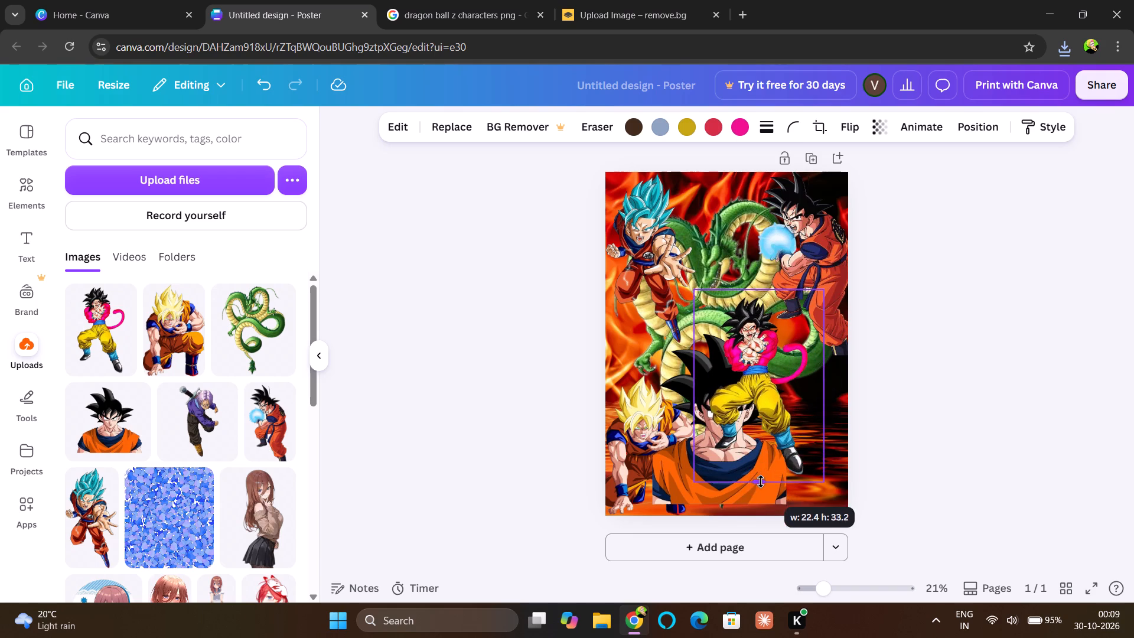
drag(761, 481, 760, 482)
drag(754, 405, 794, 443)
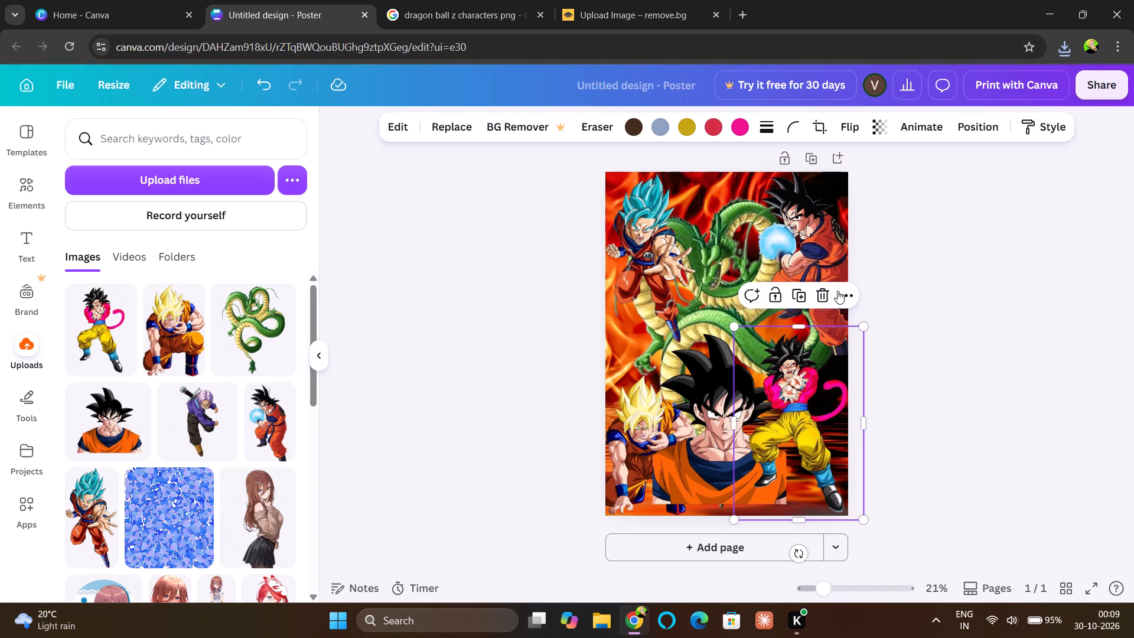
Send the Super Saiyan 4 Goku cutout backward behind the large central Goku and deselect it.
click(843, 296)
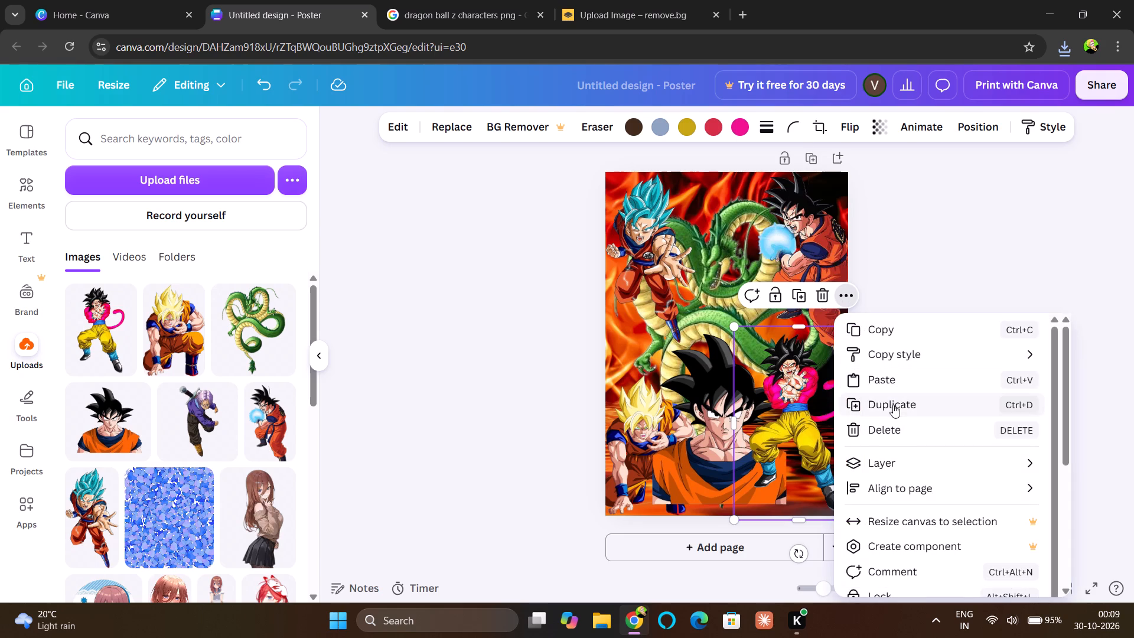
click(888, 468)
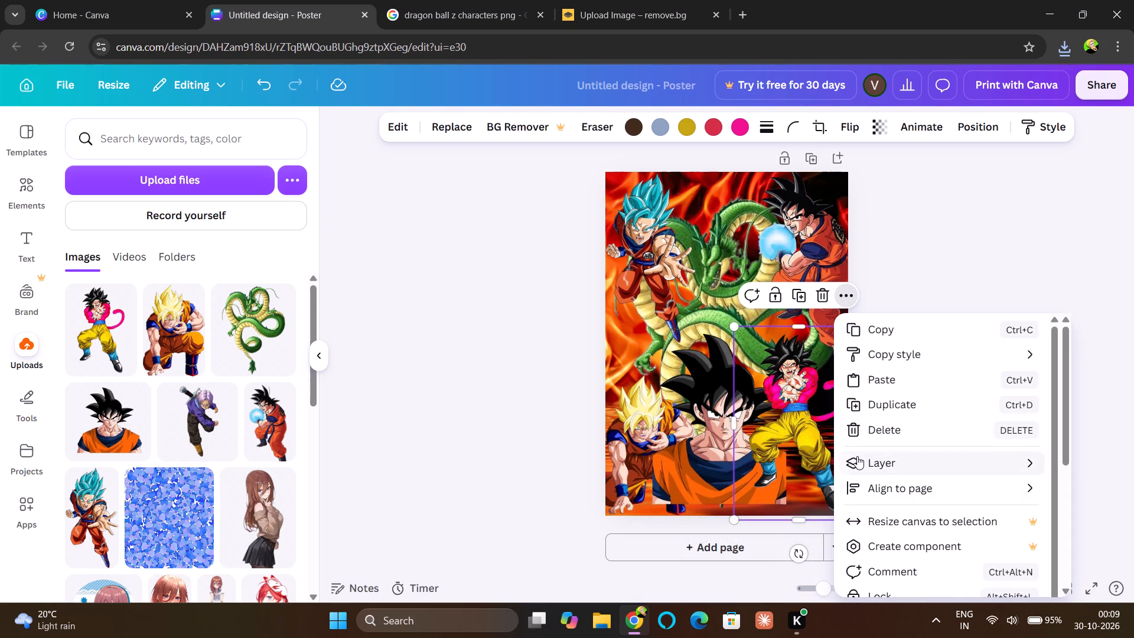
click(858, 457)
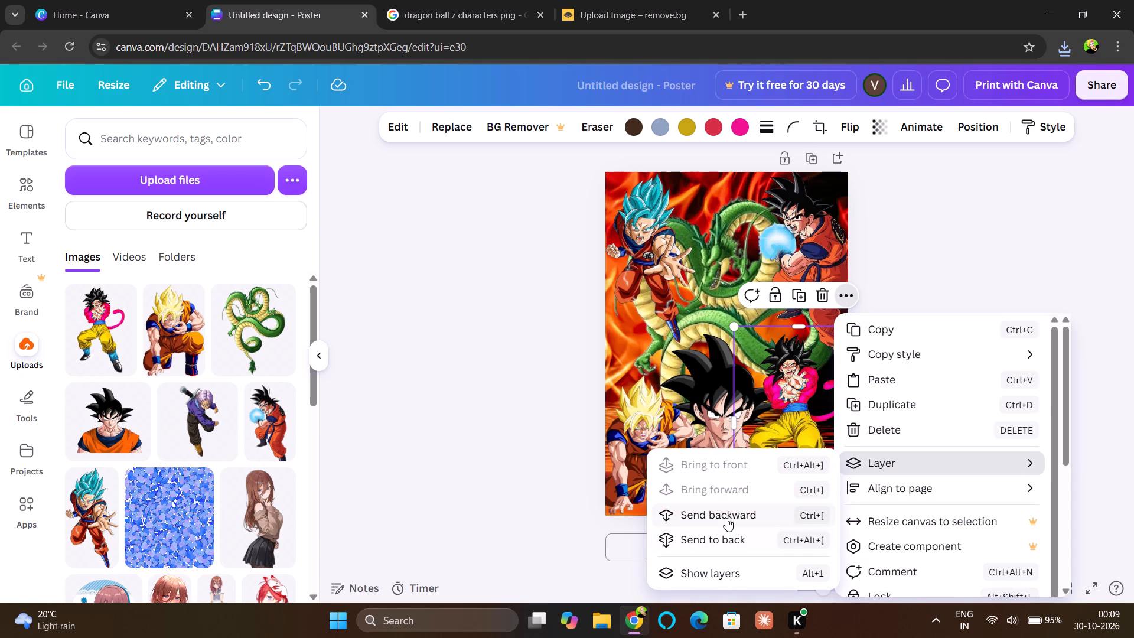
click(726, 518)
click(759, 511)
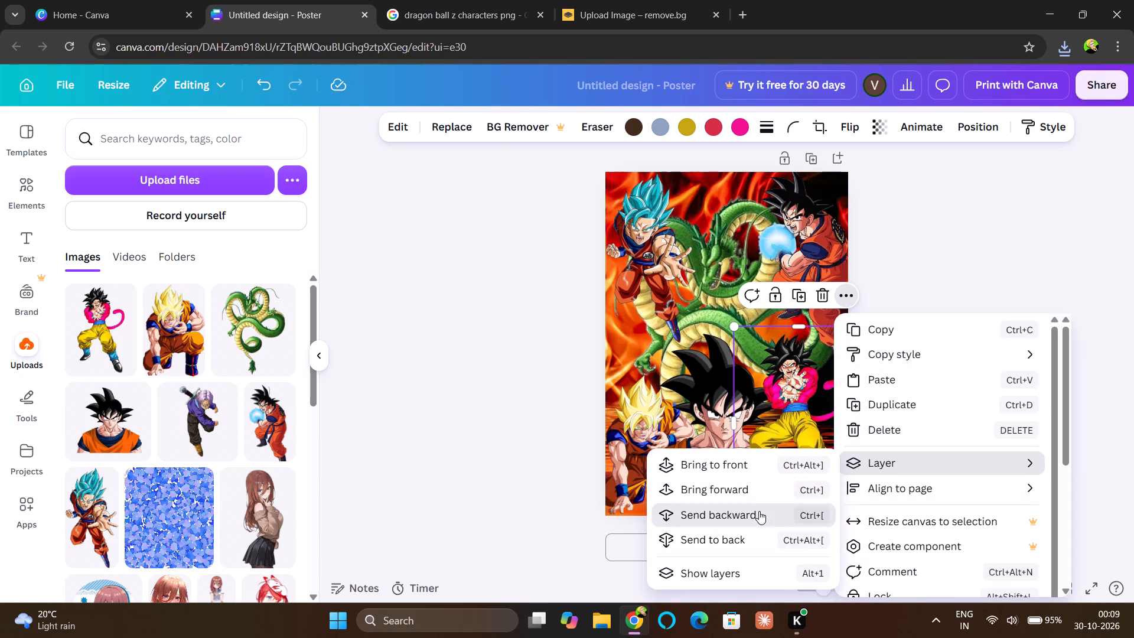
click(919, 254)
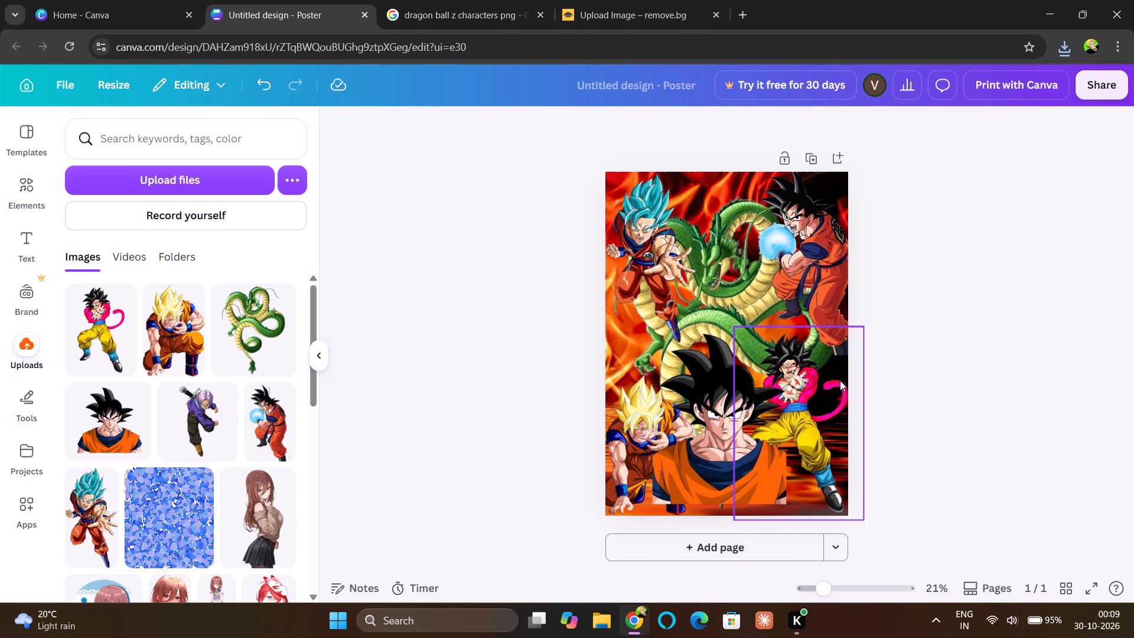
Move the Super Saiyan 4 Goku farther into the poster's bottom-right corner and shift the large central Goku slightly right.
drag(804, 405, 823, 416)
drag(741, 468, 740, 468)
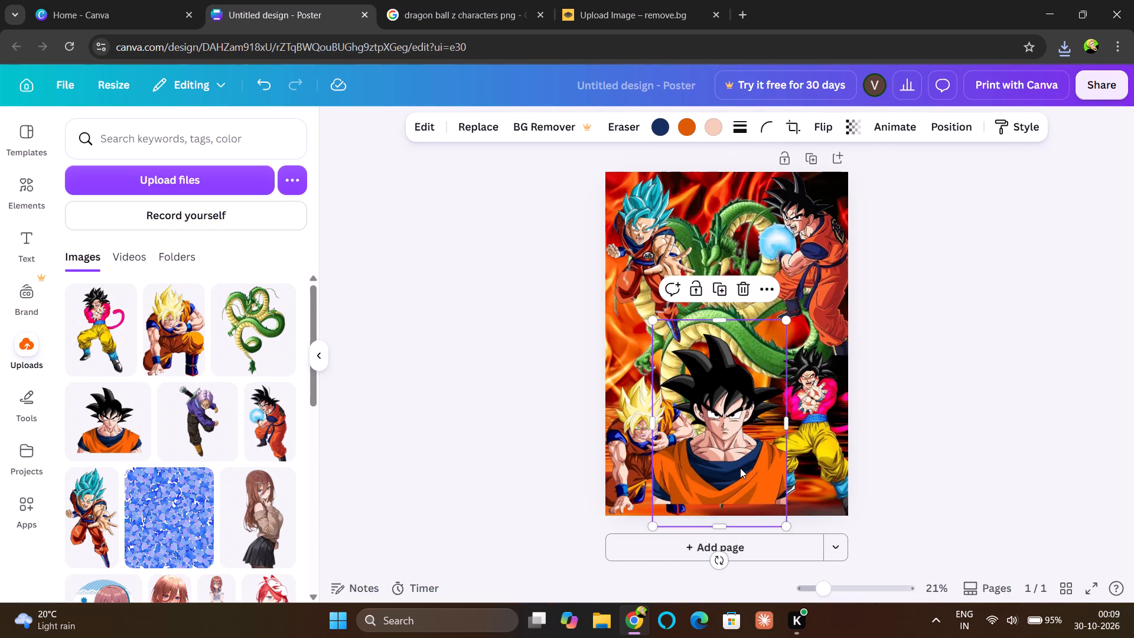
drag(740, 468, 756, 466)
click(896, 366)
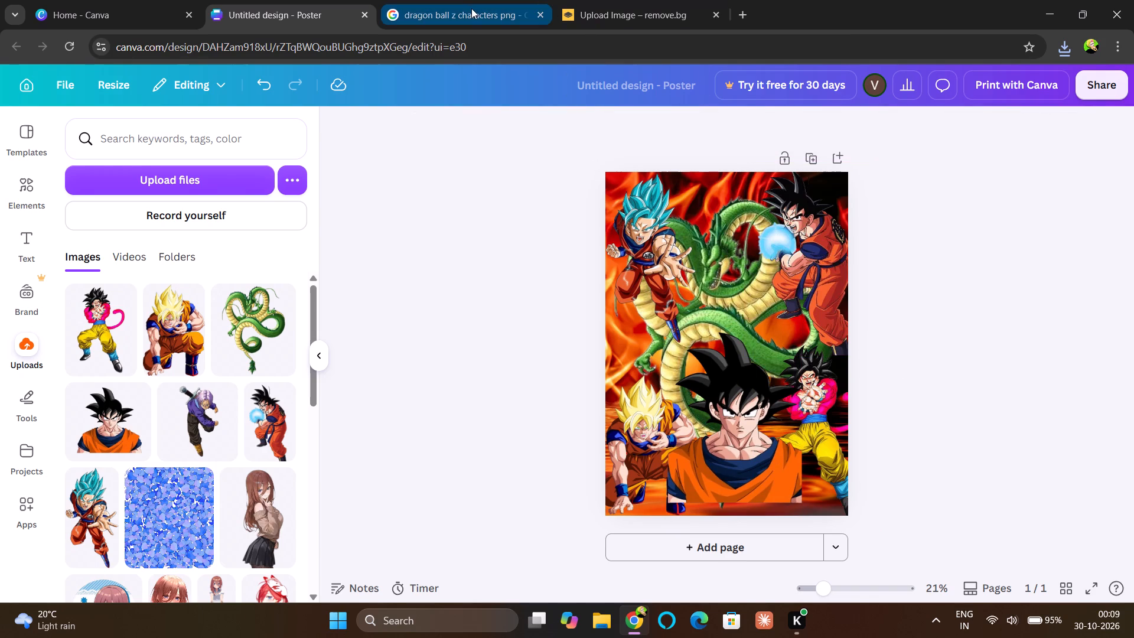
Change the Google Images search query to "dragon balls png".
click(471, 8)
click(448, 90)
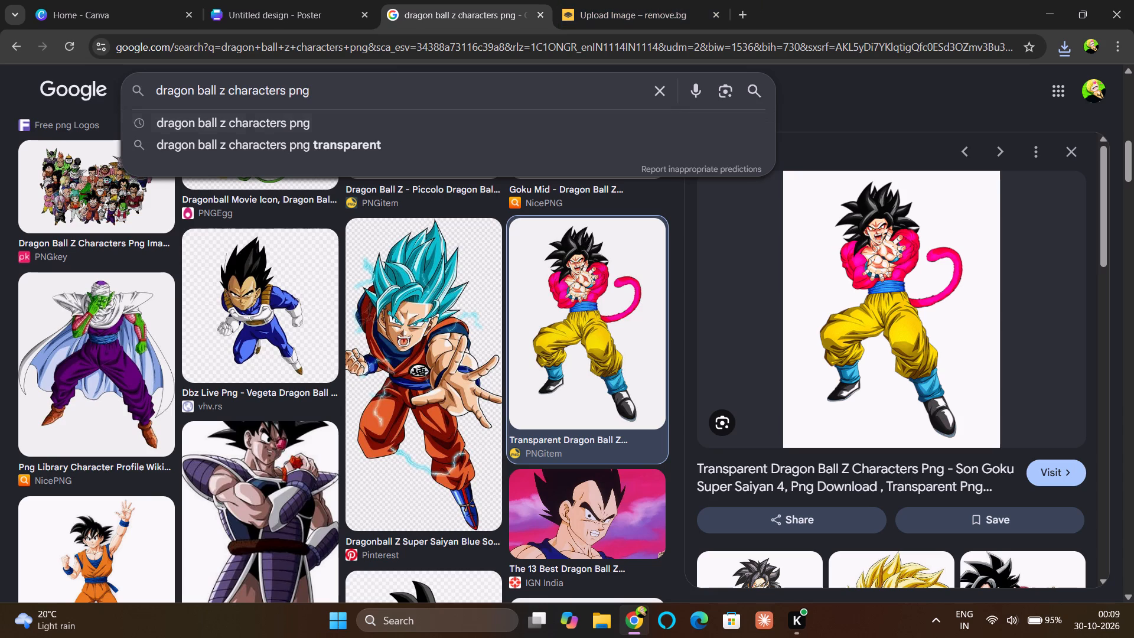
click(286, 86)
key(BackSpace)
key(BackSpace)
key(BackSpace)
key(BackSpace)
key(BackSpace)
key(BackSpace)
key(BackSpace)
key(BackSpace)
key(BackSpace)
key(BackSpace)
key(BackSpace)
key(BackSpace)
key(BackSpace)
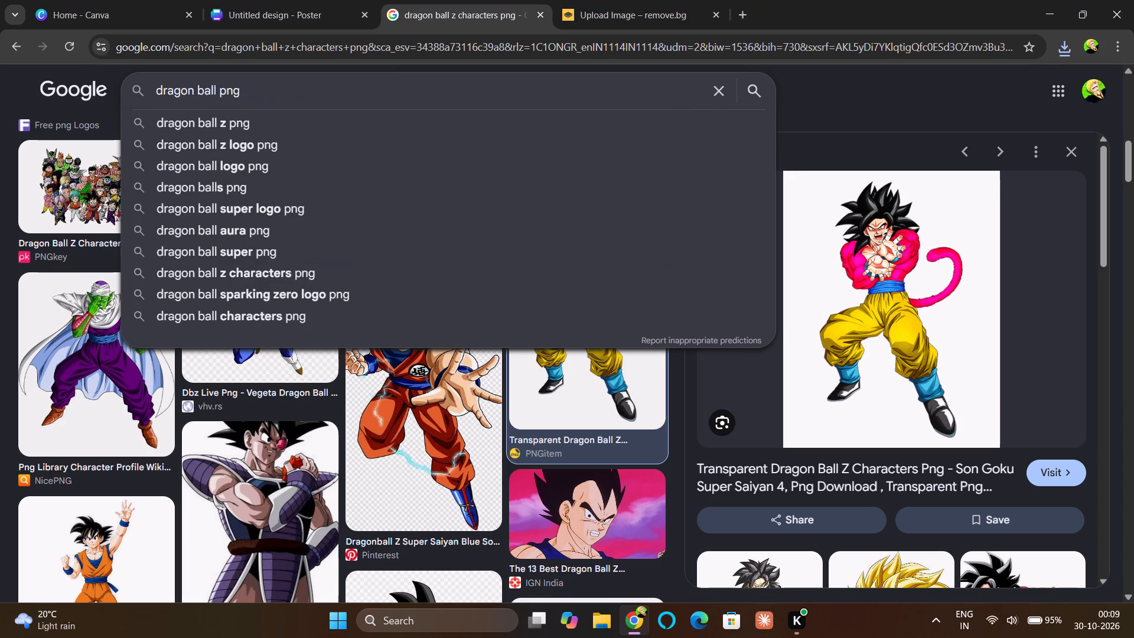
text(s)
key(space)
key(Return)
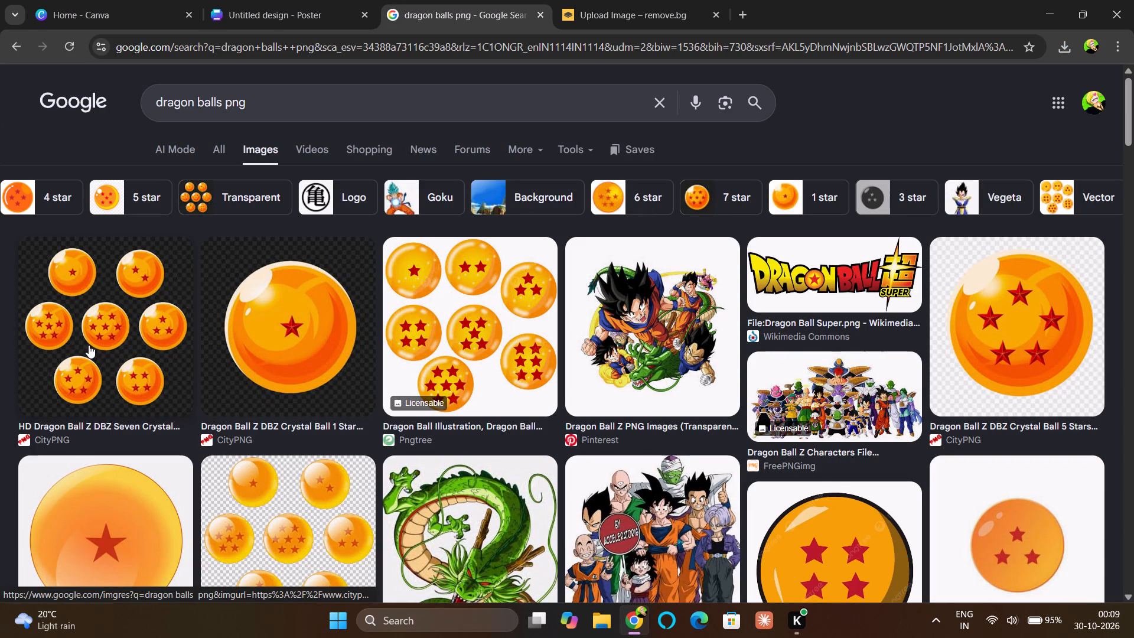
Save the picture of the seven dragon balls on a dark background to Downloads.
right_click(115, 298)
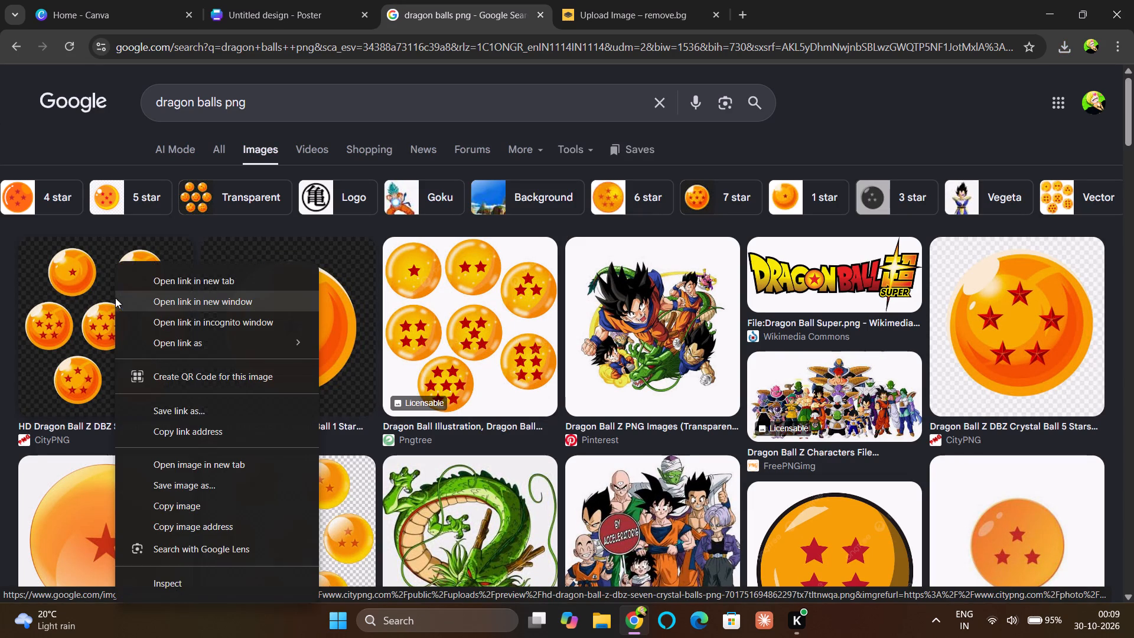
click(204, 493)
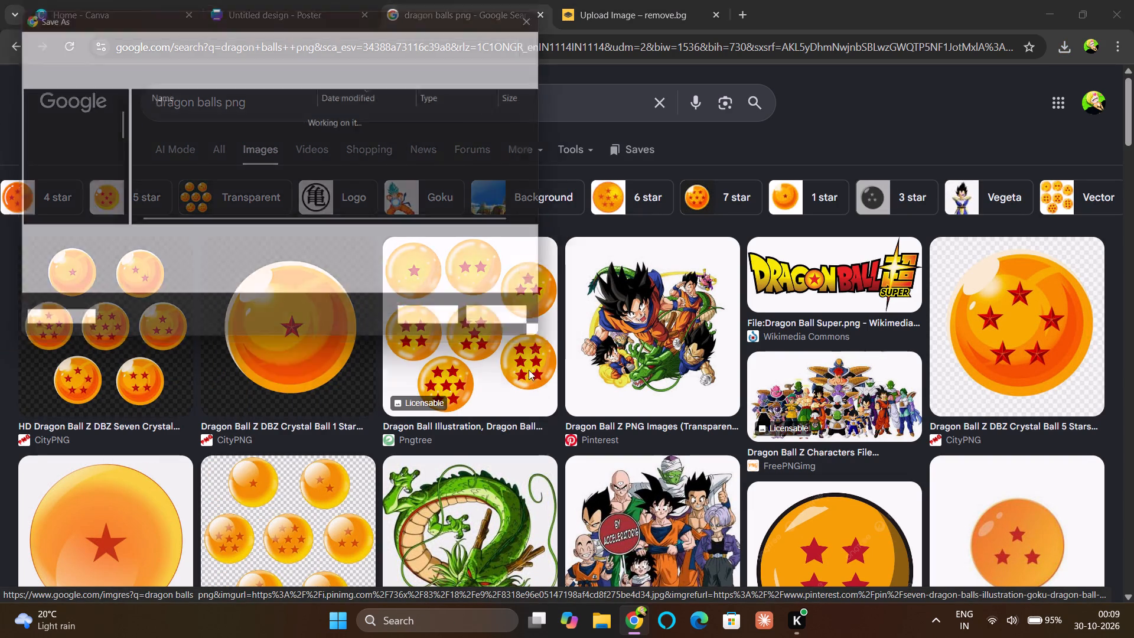
click(428, 327)
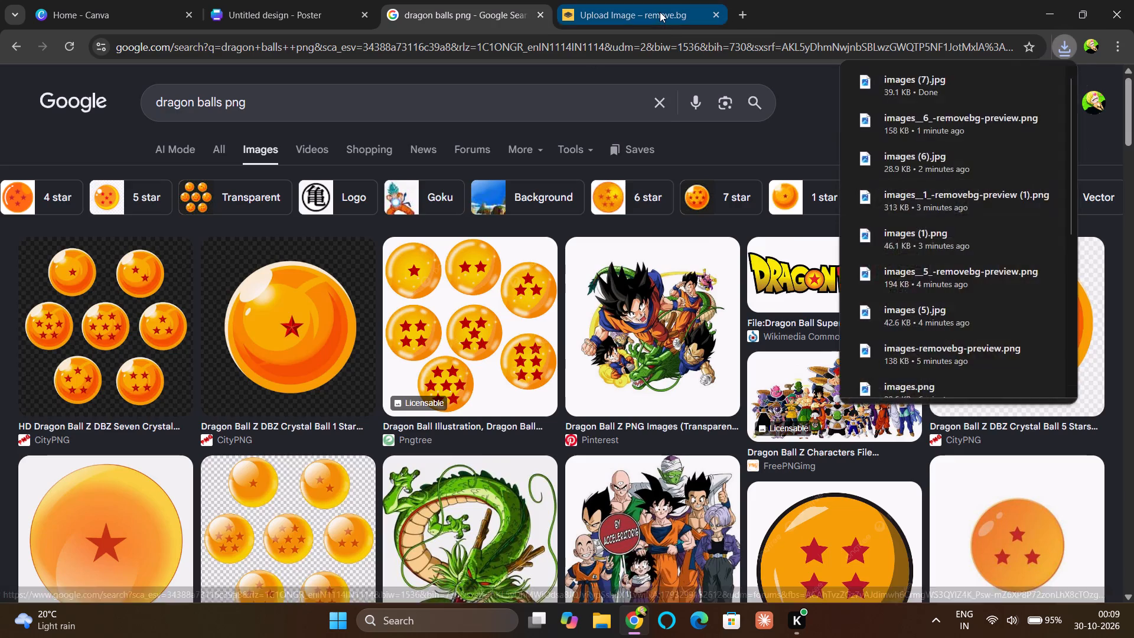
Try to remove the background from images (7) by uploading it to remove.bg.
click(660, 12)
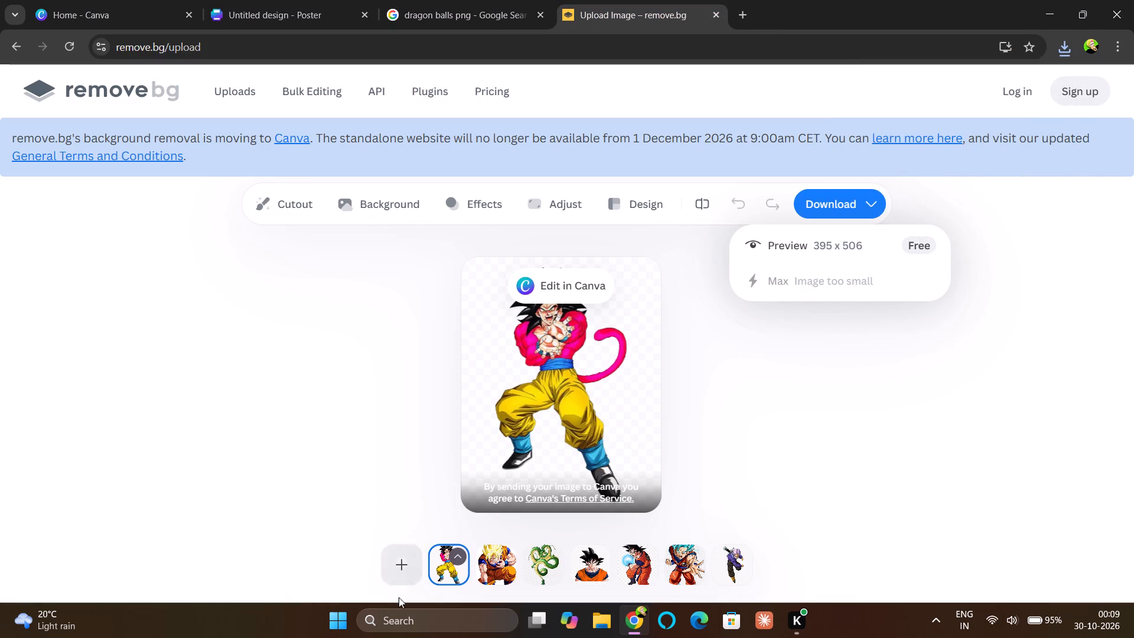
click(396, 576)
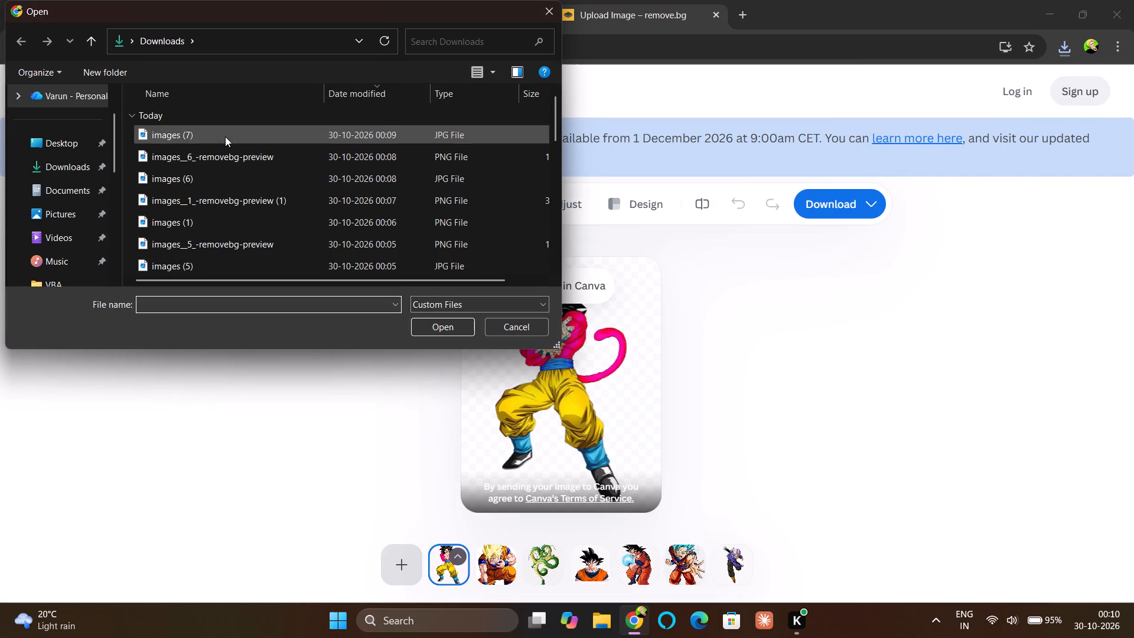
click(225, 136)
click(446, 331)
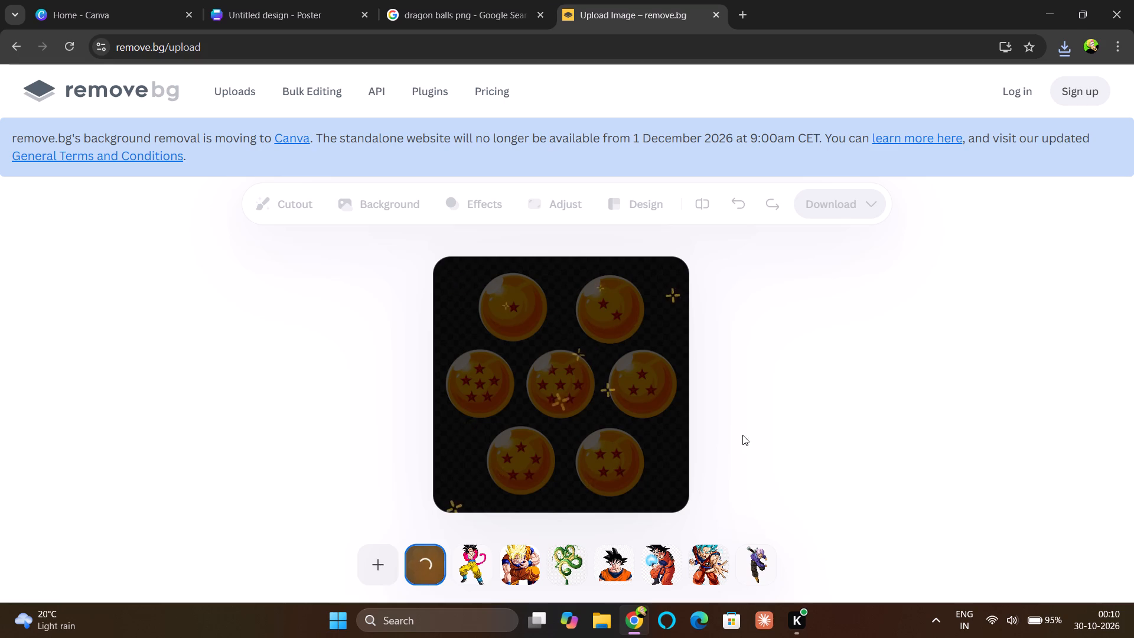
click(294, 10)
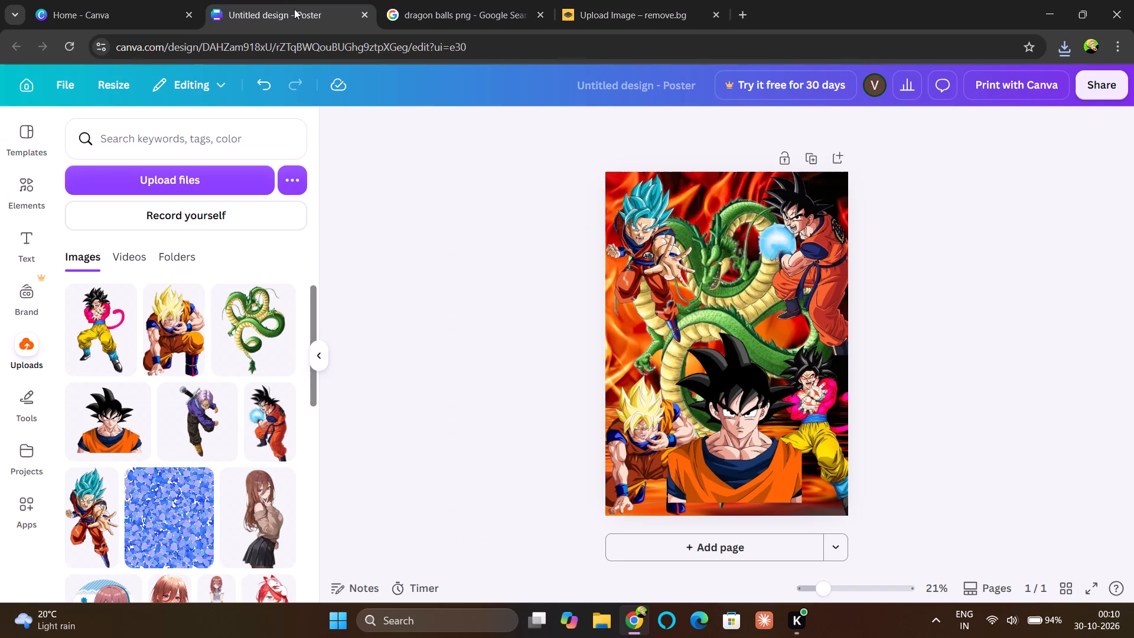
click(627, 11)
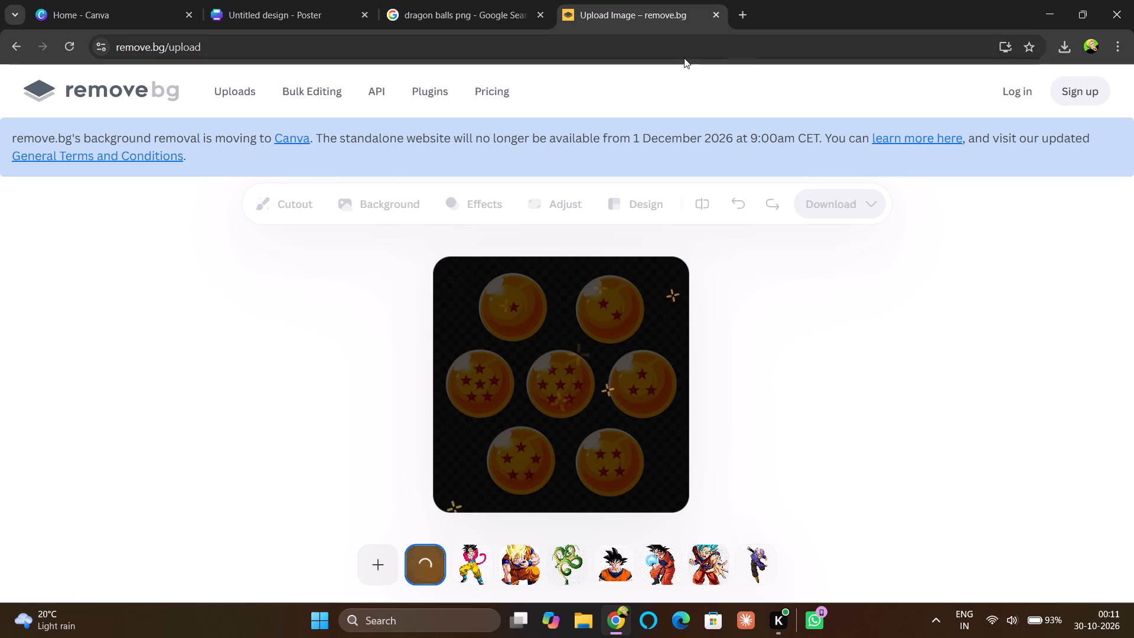
Reload the remove.bg page and upload images (7) from Downloads again.
click(73, 48)
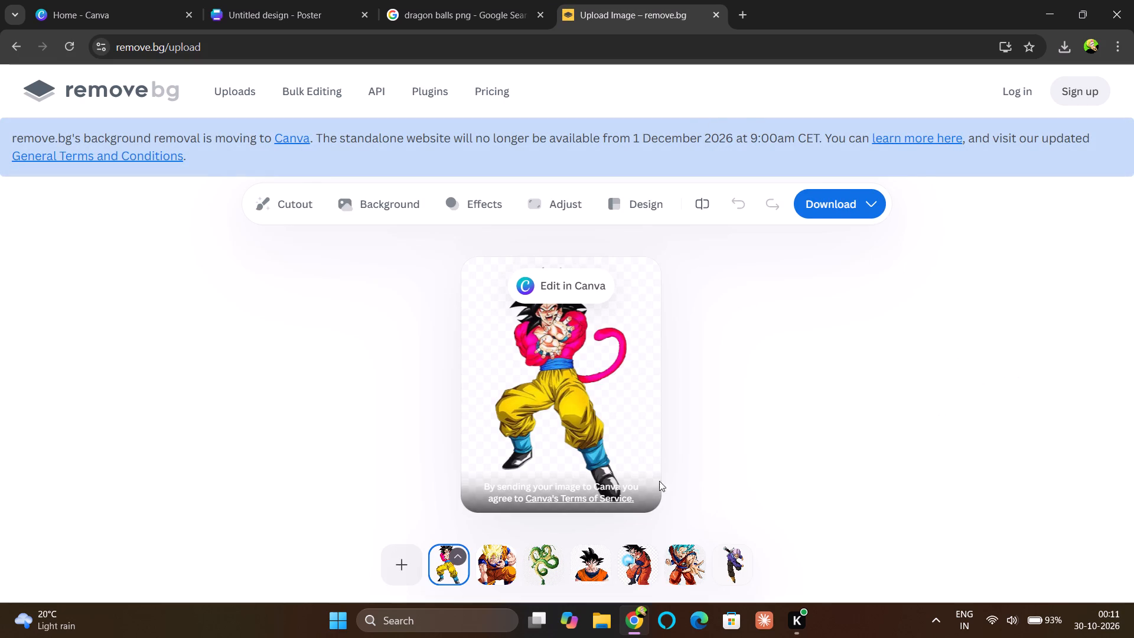
click(410, 564)
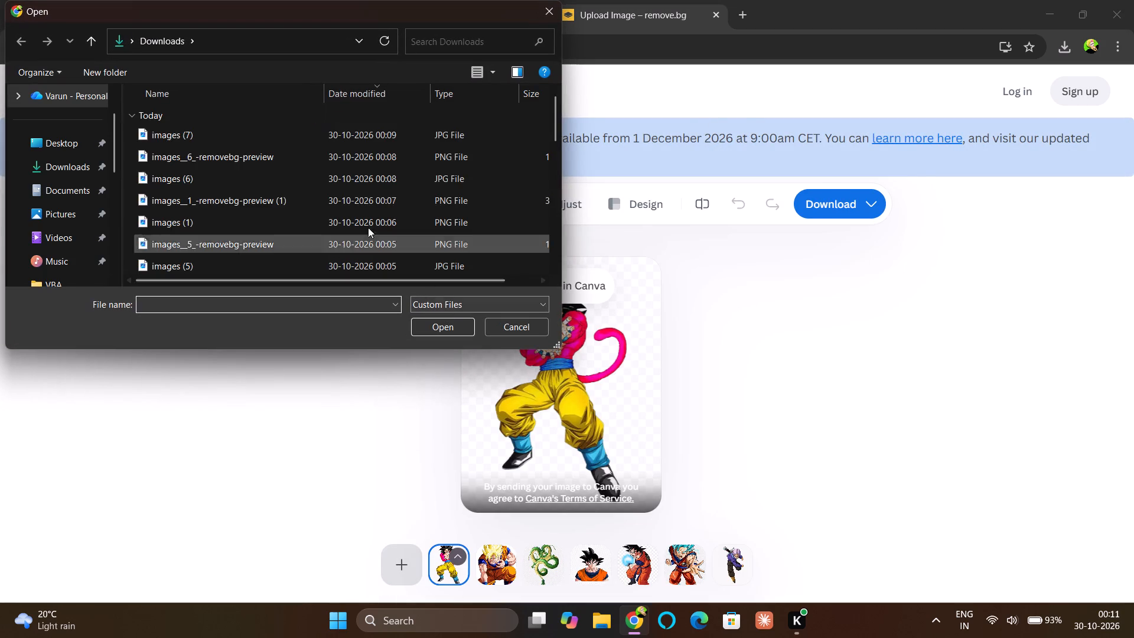
click(264, 138)
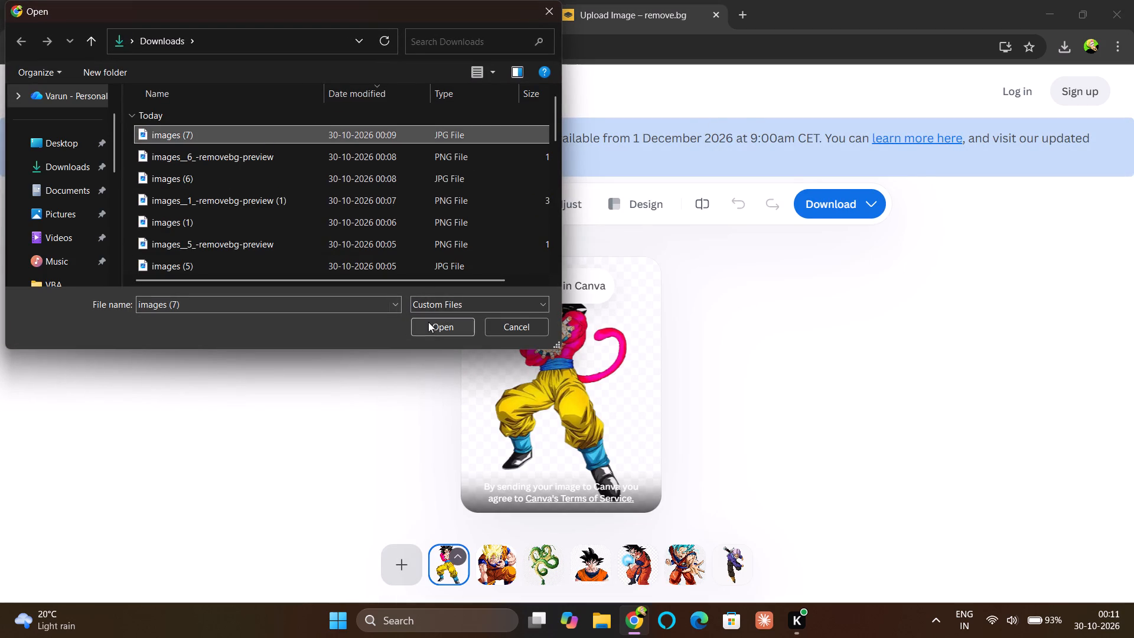
click(432, 325)
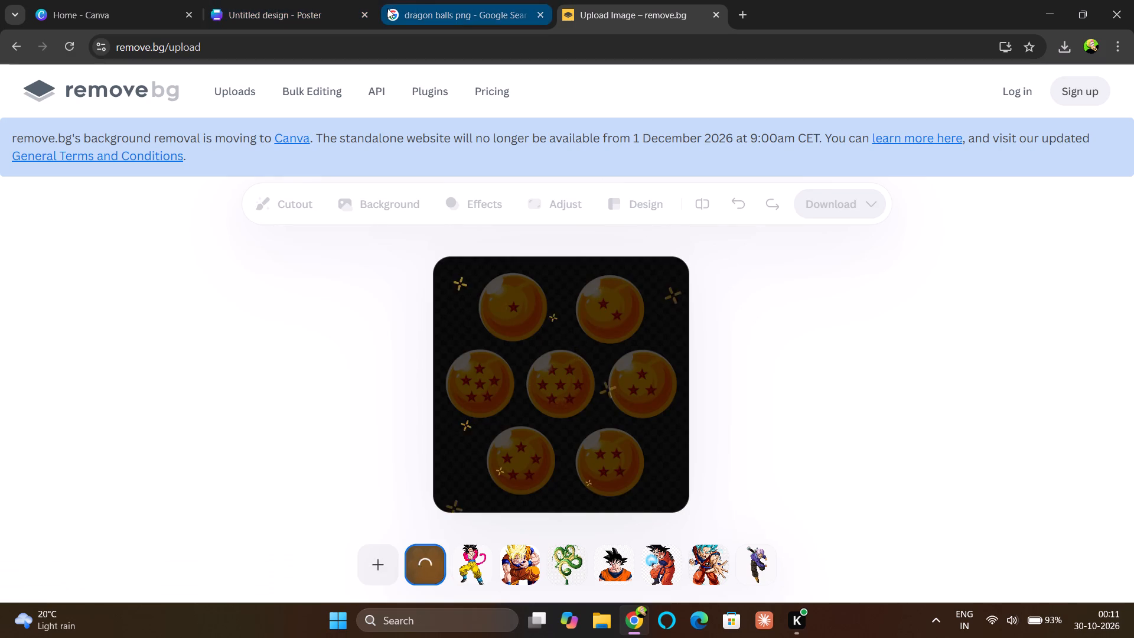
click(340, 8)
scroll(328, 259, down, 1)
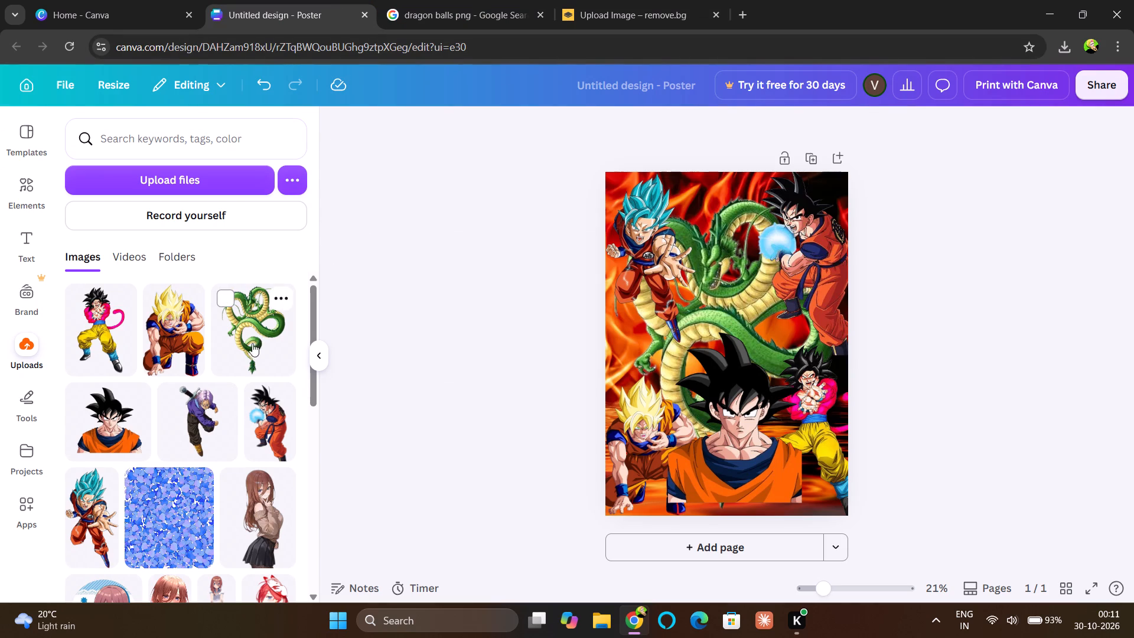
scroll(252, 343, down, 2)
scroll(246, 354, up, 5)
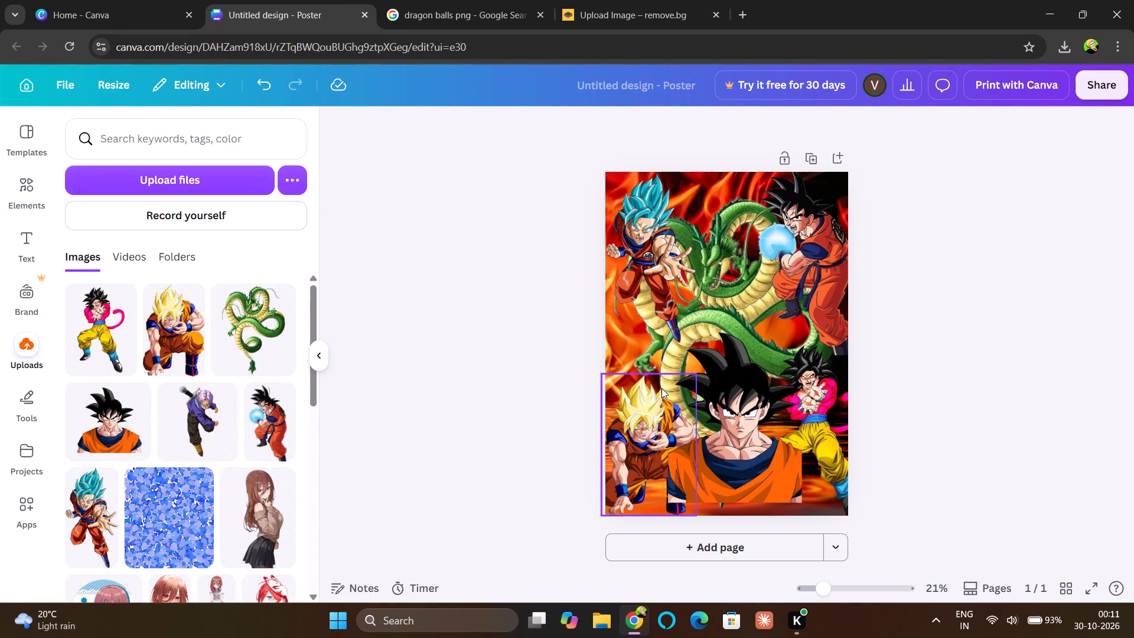
Return to remove.bg and download the free preview of the dragon balls cutout.
click(569, 5)
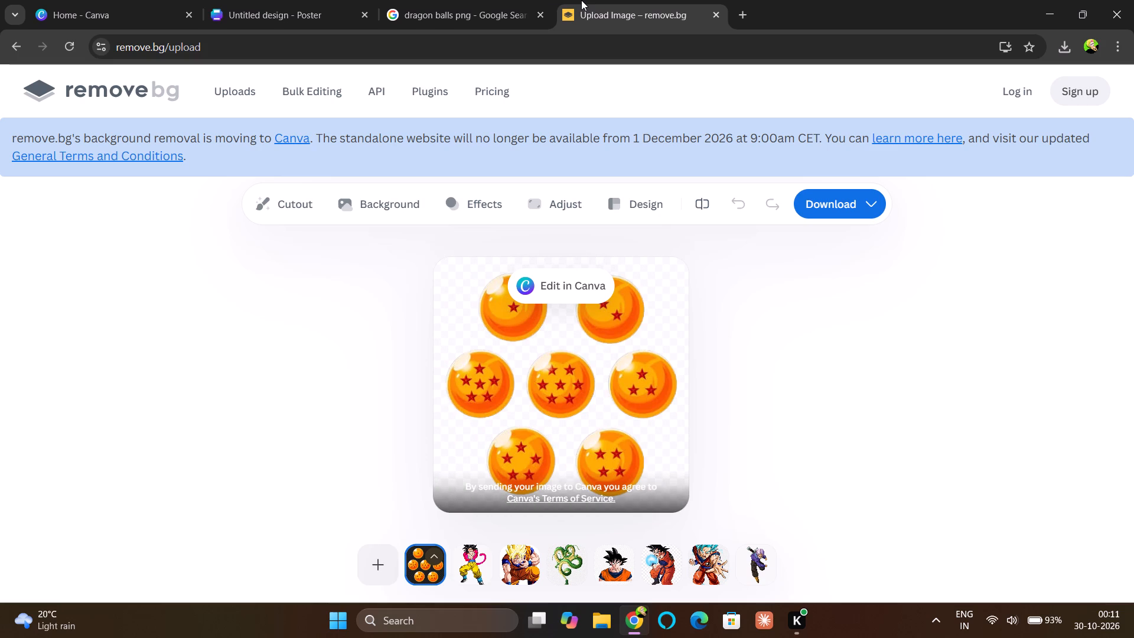
click(822, 215)
click(829, 235)
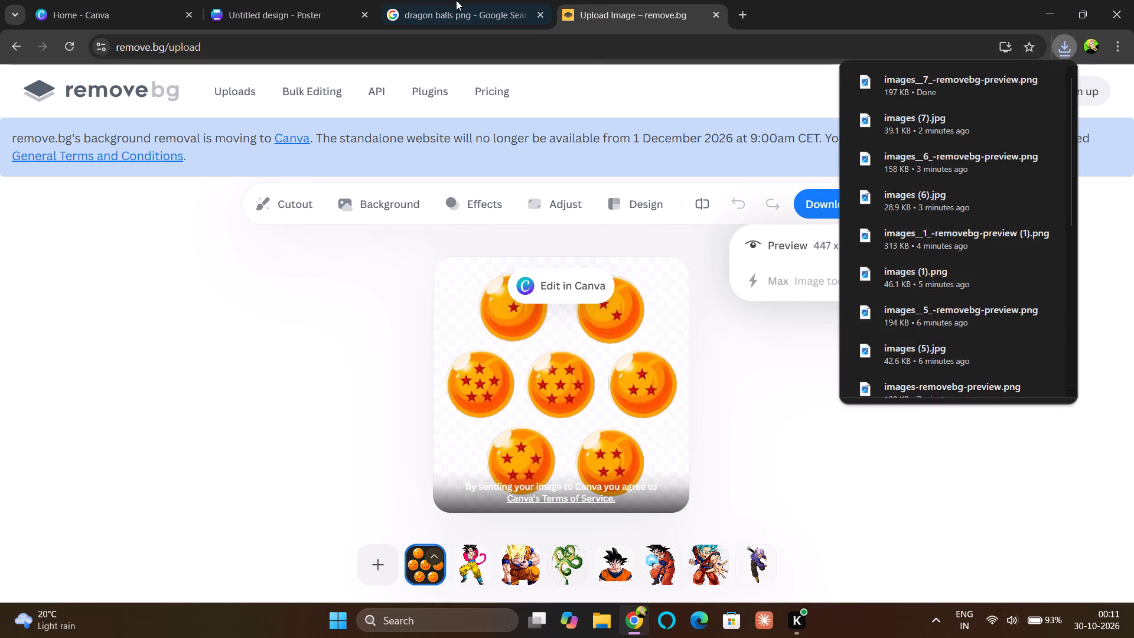
Return to the Canva poster and upload the cutout file images__7_-removebg-preview.
click(290, 1)
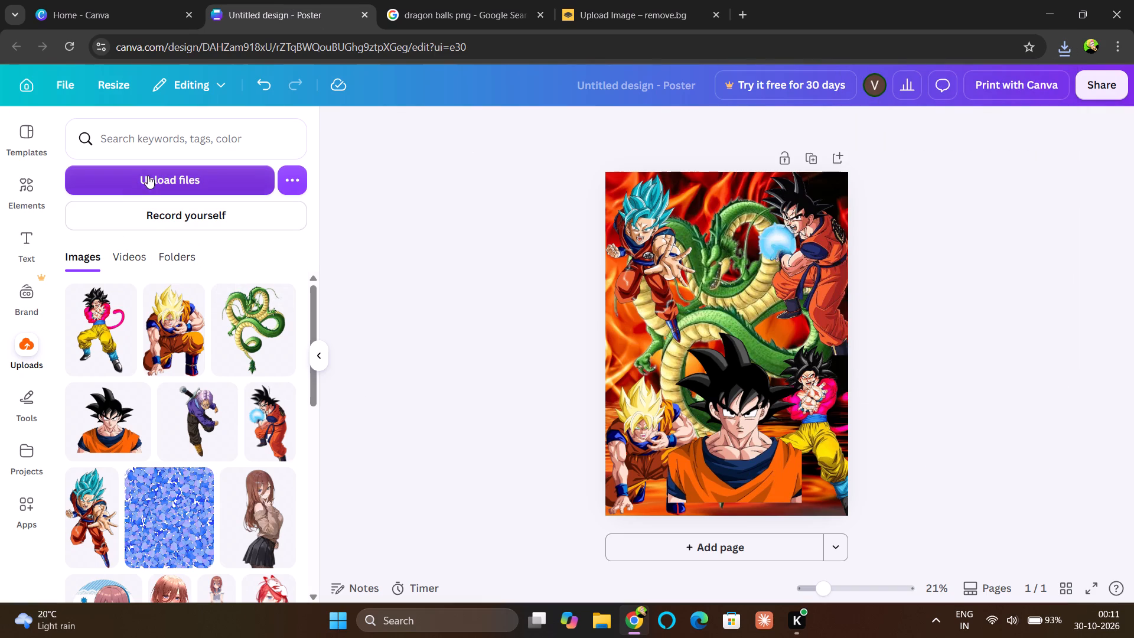
click(148, 175)
click(214, 147)
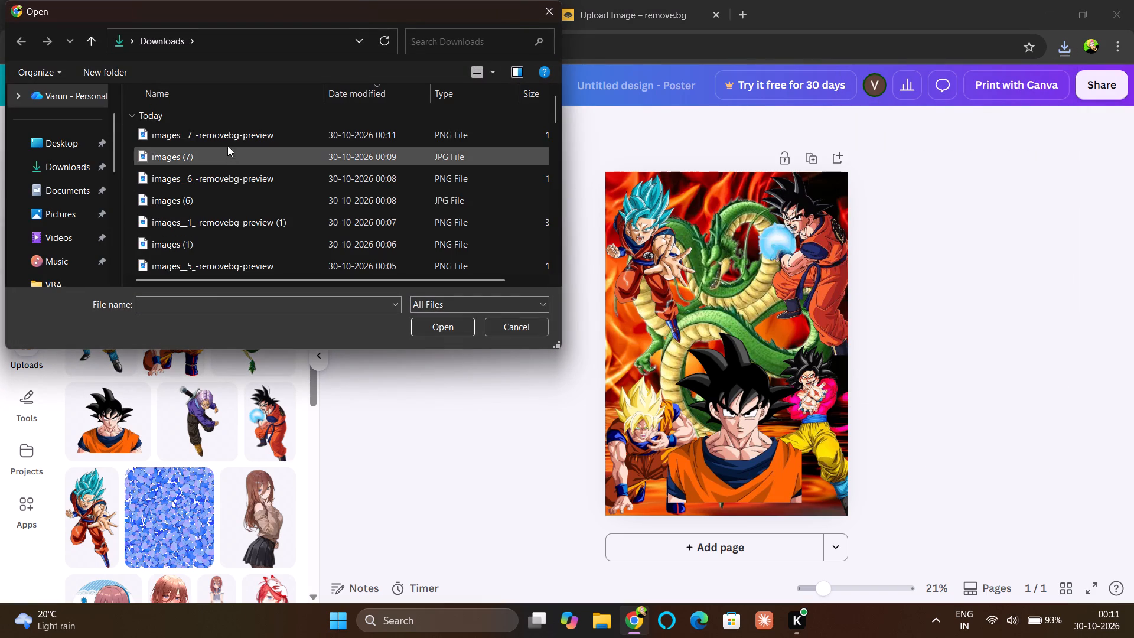
click(227, 143)
click(436, 328)
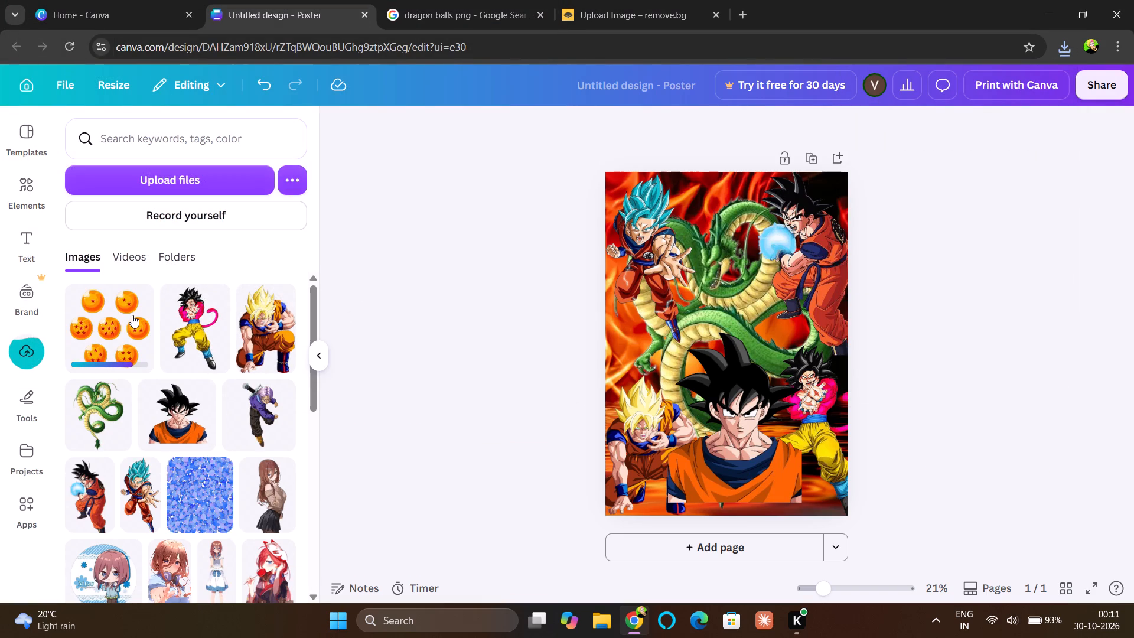
Add the seven dragon balls cutout, shrink it, and place it at the poster's centre just above the large Goku's hair.
click(102, 328)
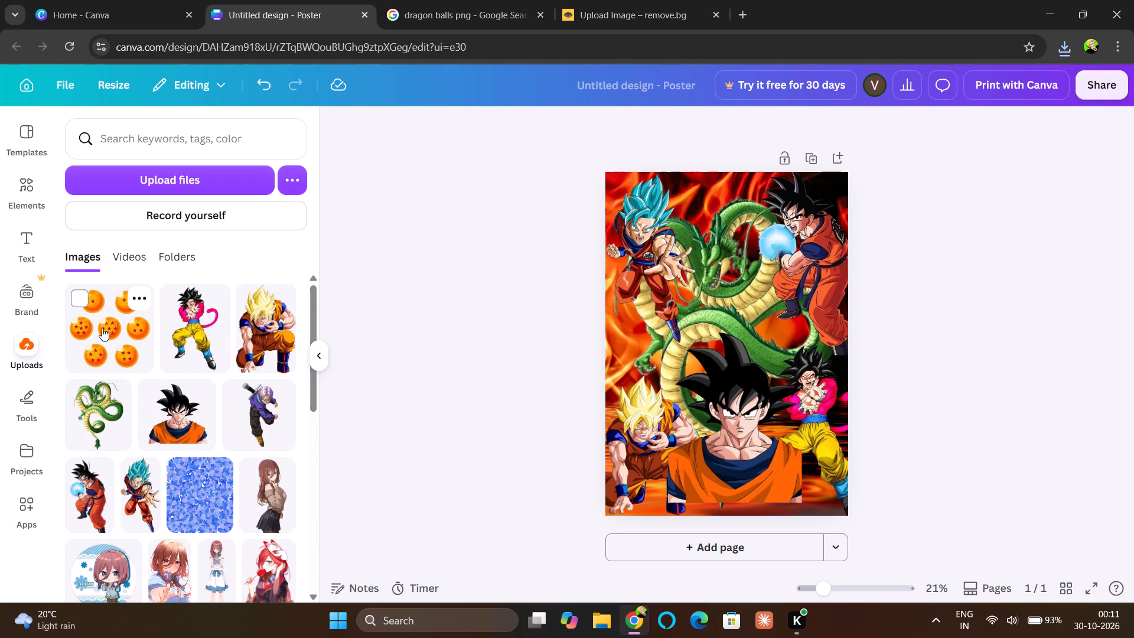
drag(720, 346, 723, 315)
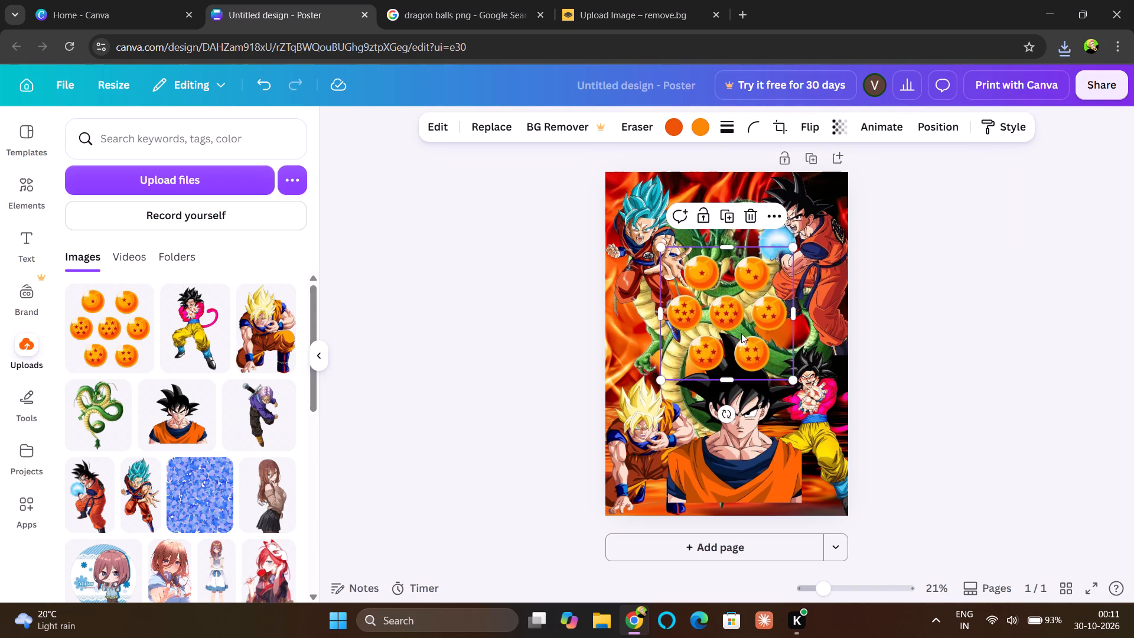
drag(791, 383, 788, 379)
drag(788, 379, 751, 332)
drag(711, 294, 733, 323)
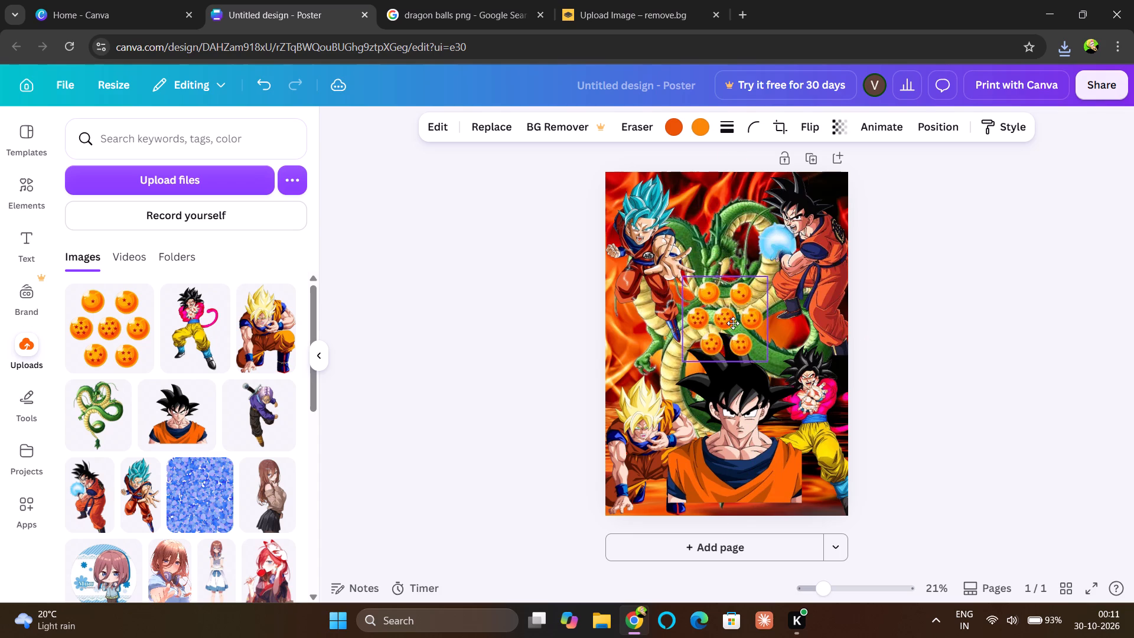
drag(733, 323, 744, 324)
drag(780, 361, 751, 336)
drag(732, 314, 772, 331)
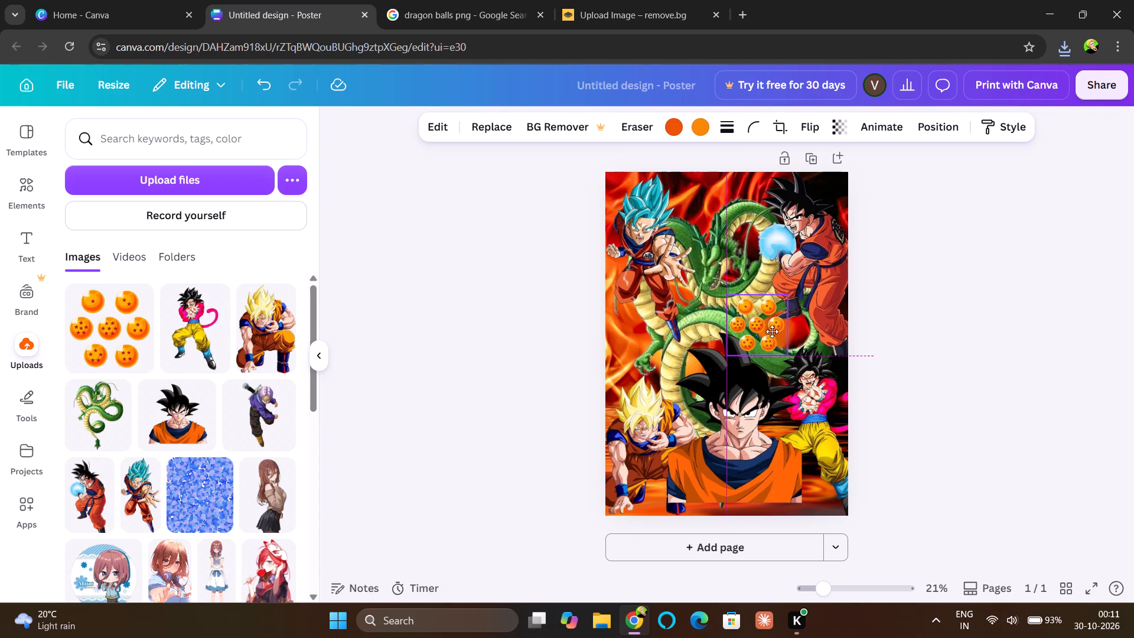
drag(772, 331, 738, 318)
click(909, 302)
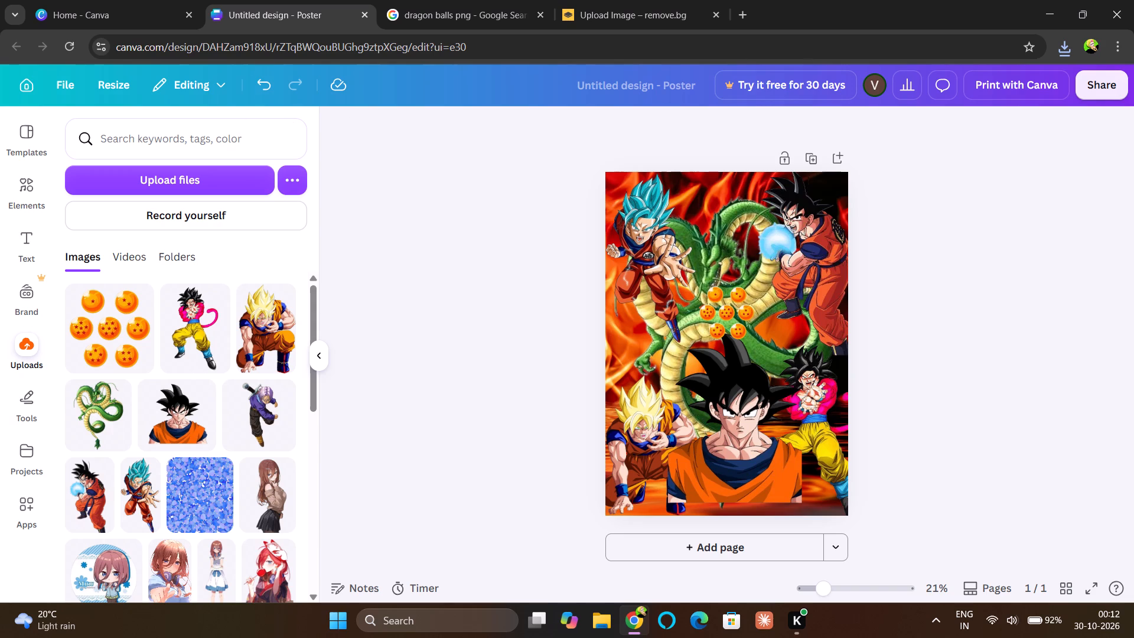
Make the poster design available offline.
click(345, 84)
click(467, 364)
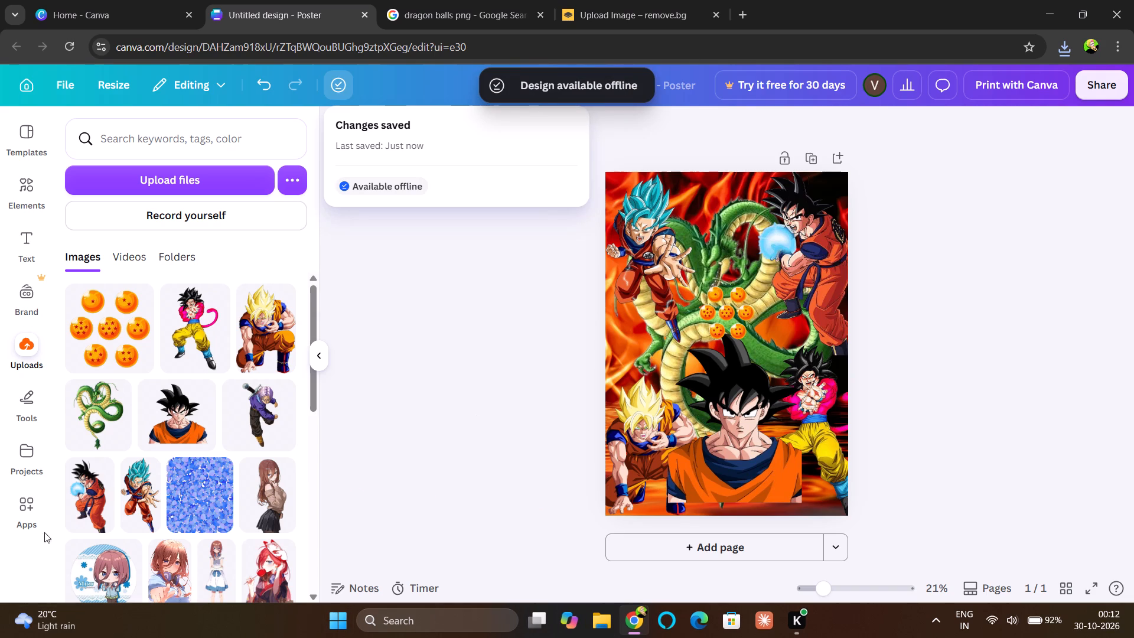
Leave the poster editor and return to the Canva home page.
click(37, 97)
click(31, 92)
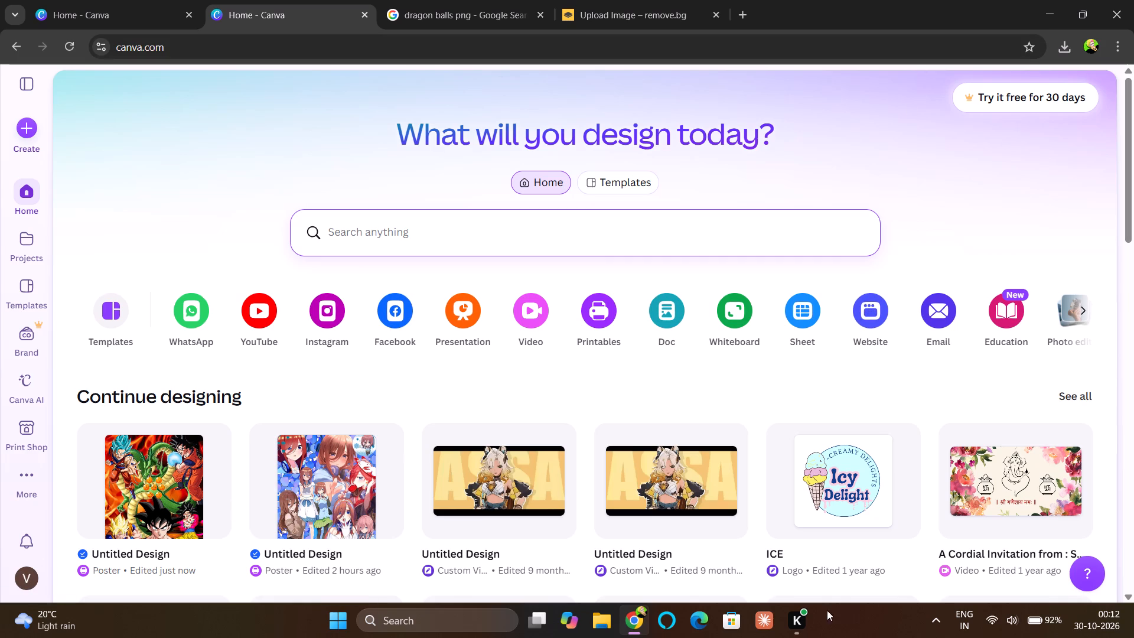
In File Explorer, delete all of today's source and cutout image files from the Downloads folder.
click(606, 630)
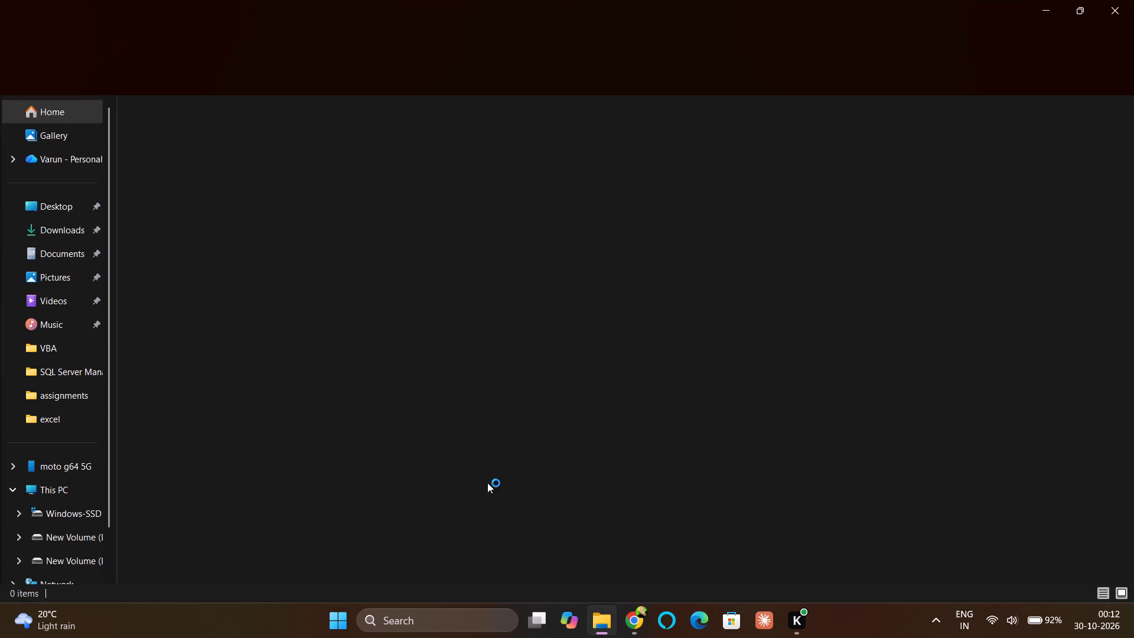
click(70, 230)
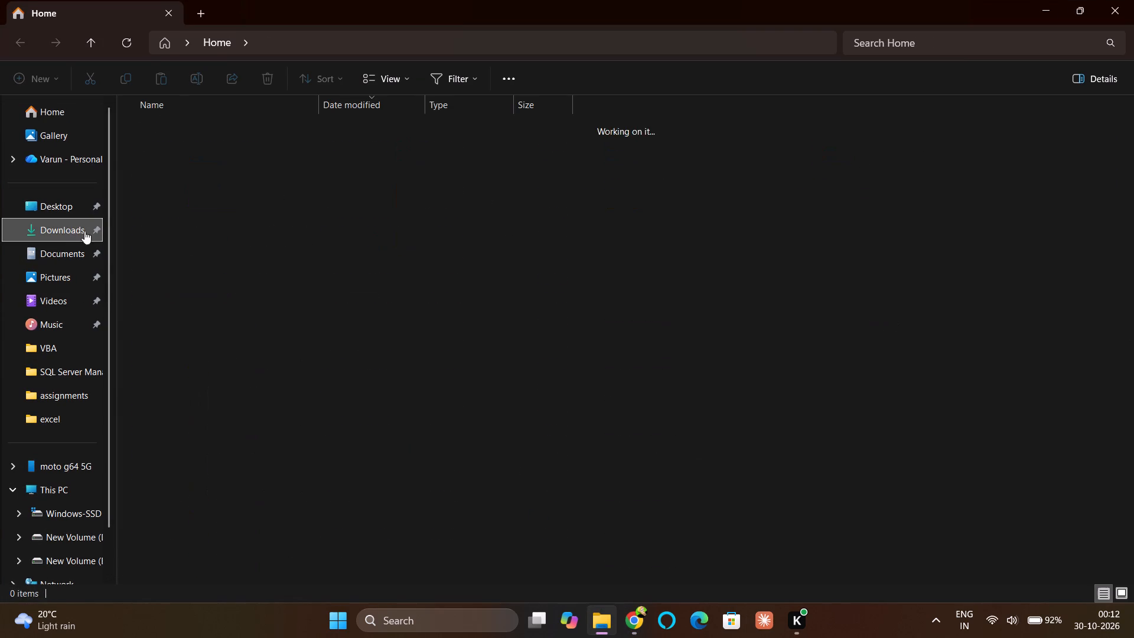
drag(595, 150, 402, 433)
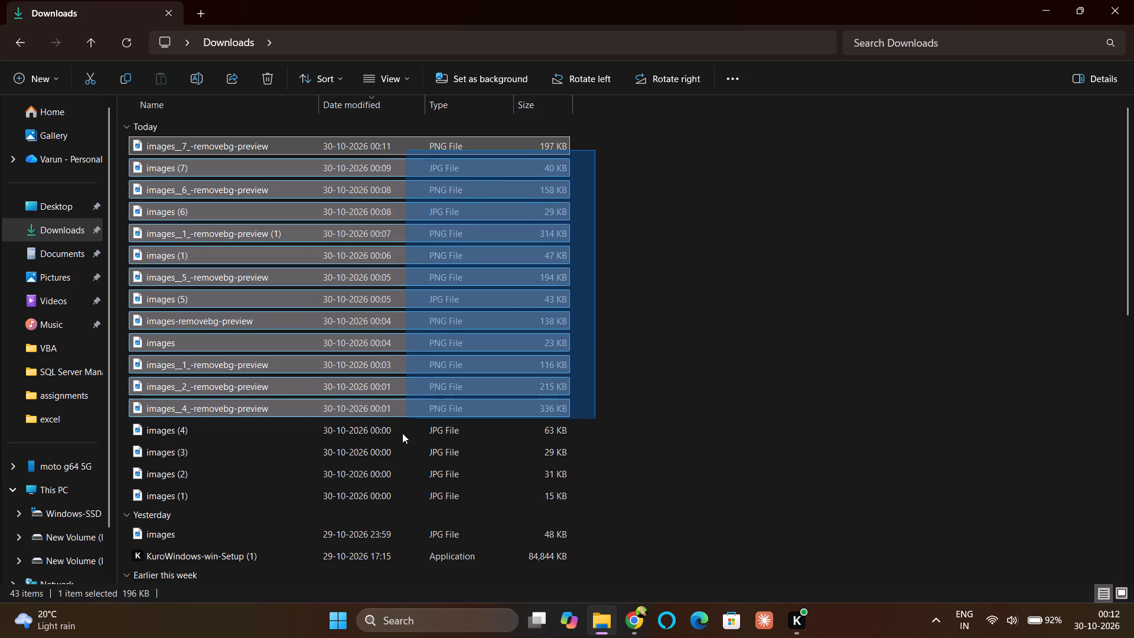
drag(402, 433, 393, 489)
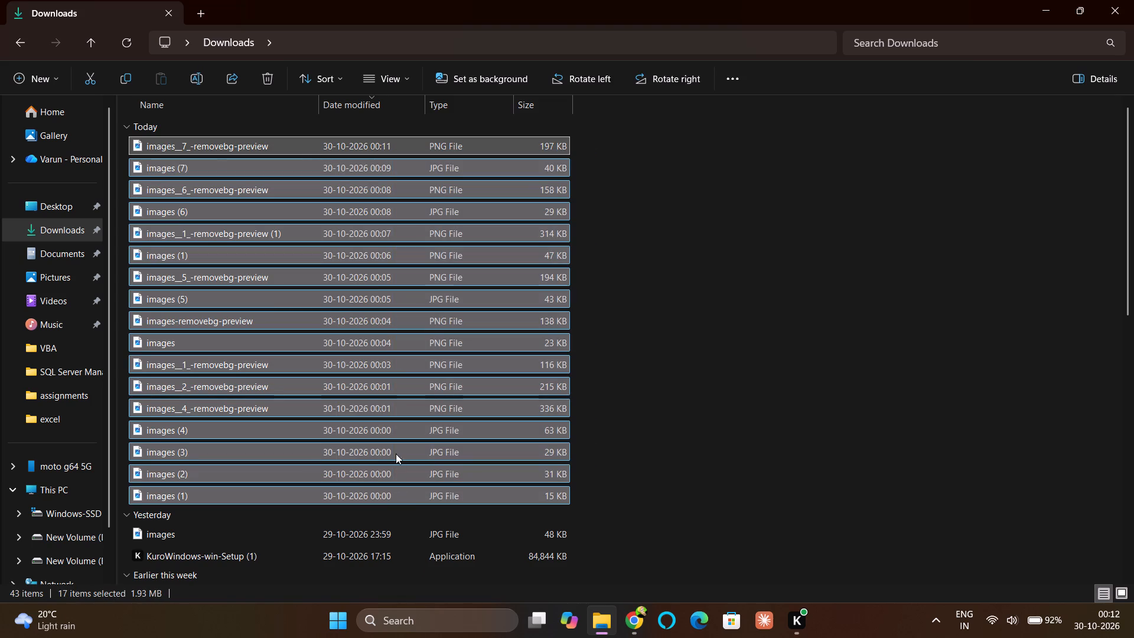
key(Delete)
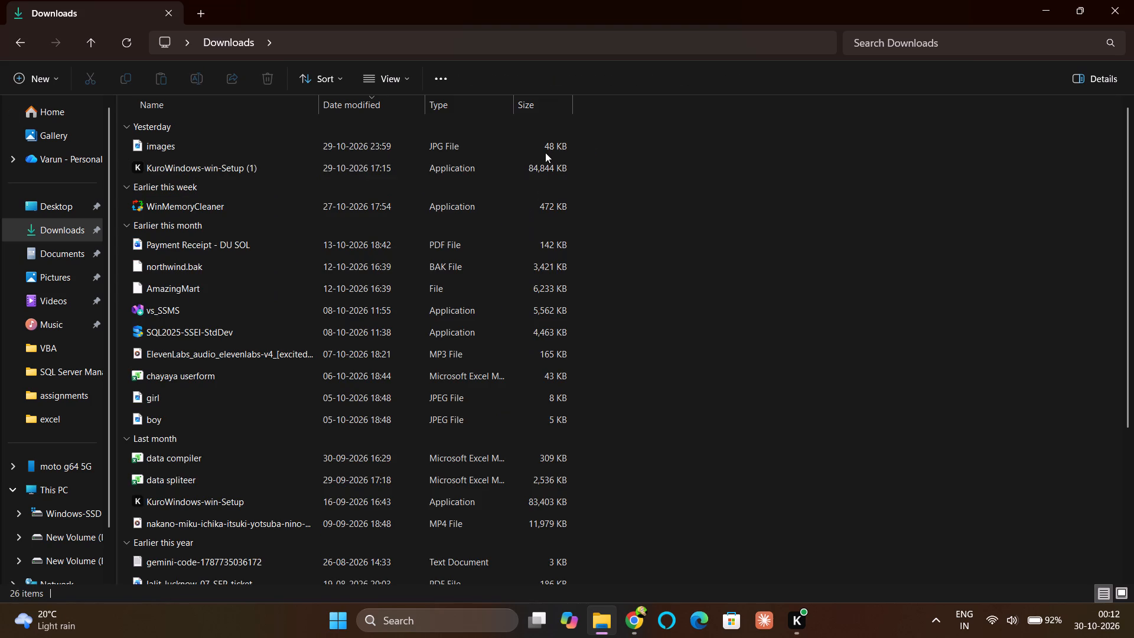
Delete yesterday's images JPG and the KuroWindows-win-Setup (1) installer from Downloads, and close File Explorer.
click(543, 150)
key(Delete)
click(548, 147)
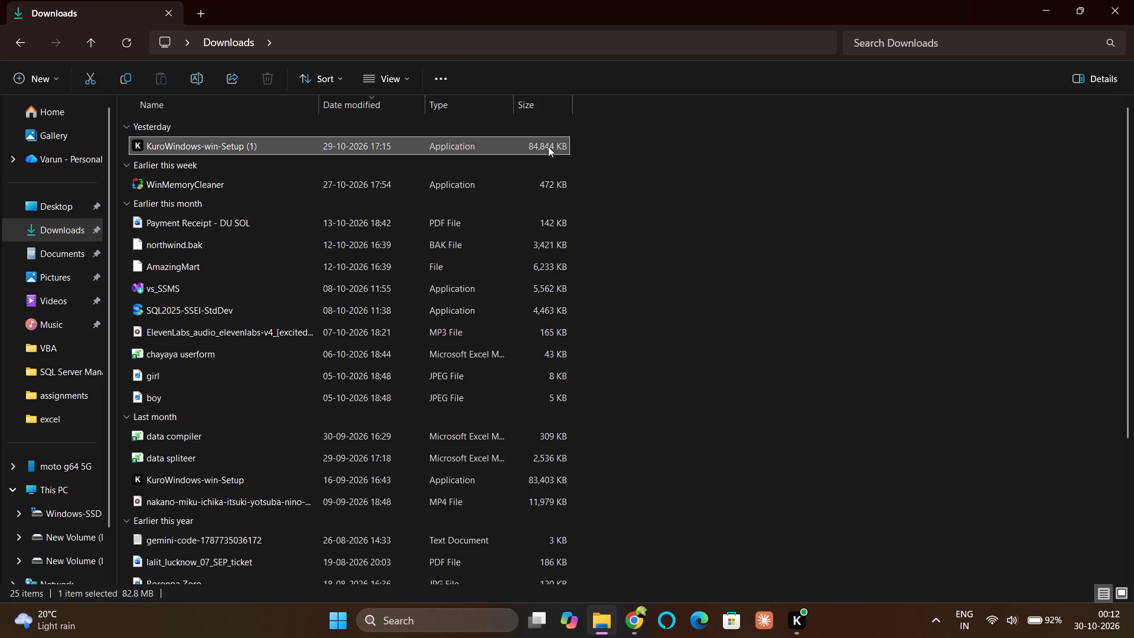
key(Delete)
click(1113, 0)
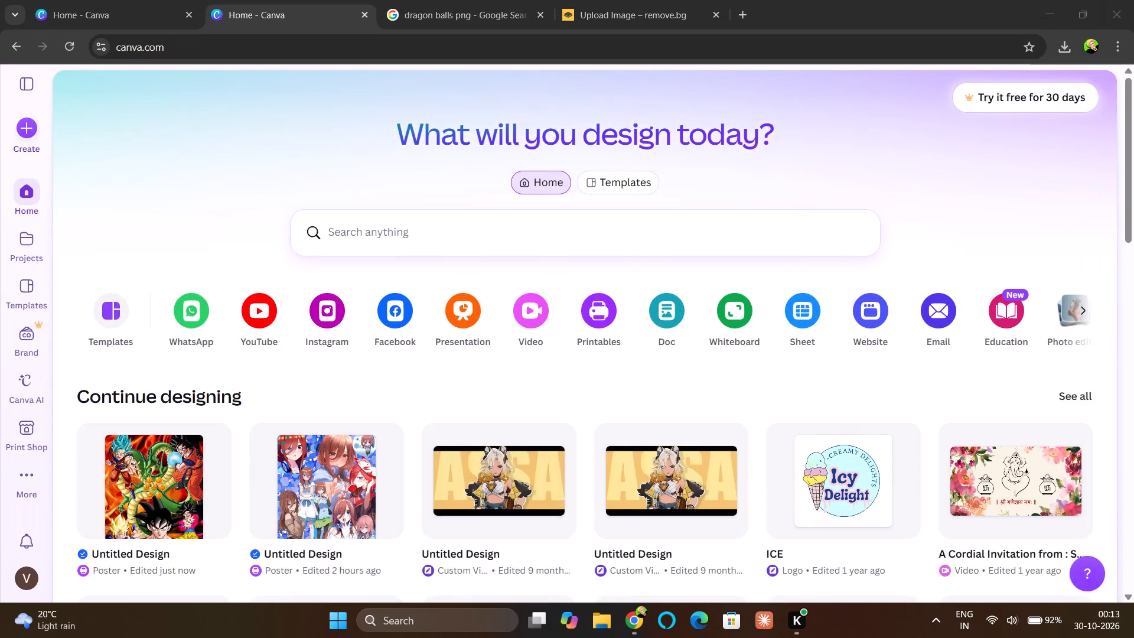
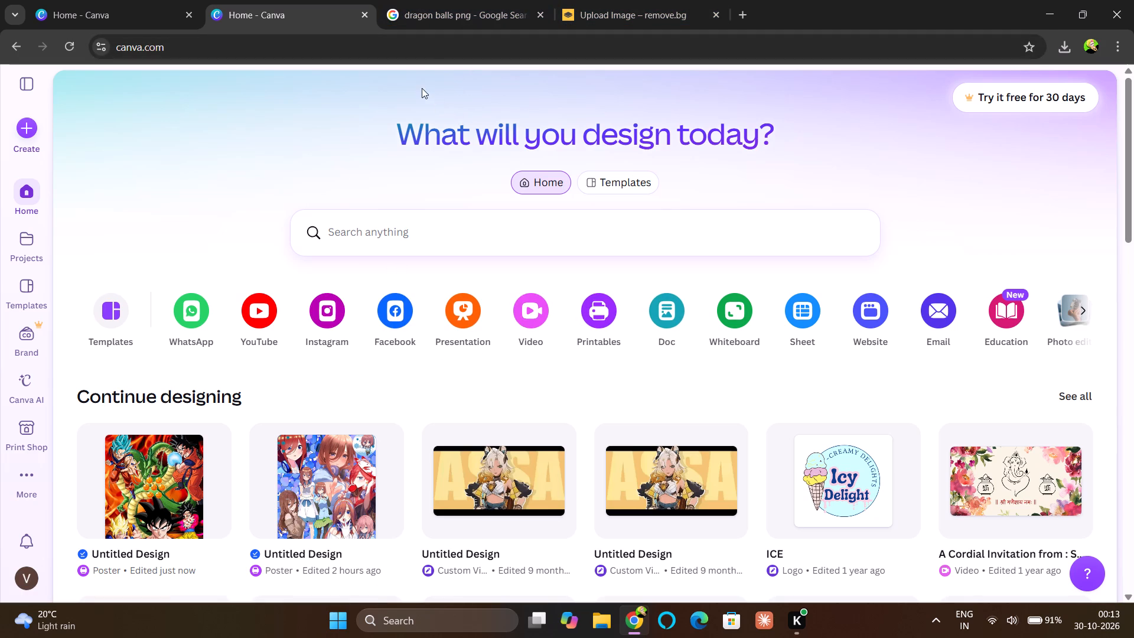
Browse the new-design types under Printables, WhatsApp, YouTube, Instagram and For you, and return to the home page.
click(595, 321)
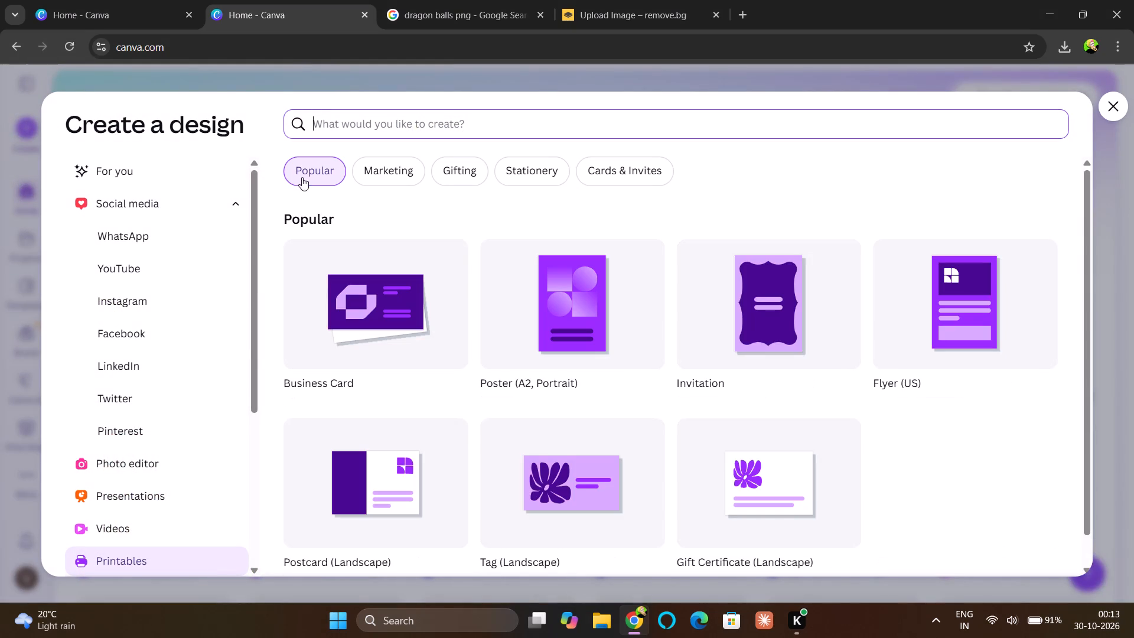
click(134, 244)
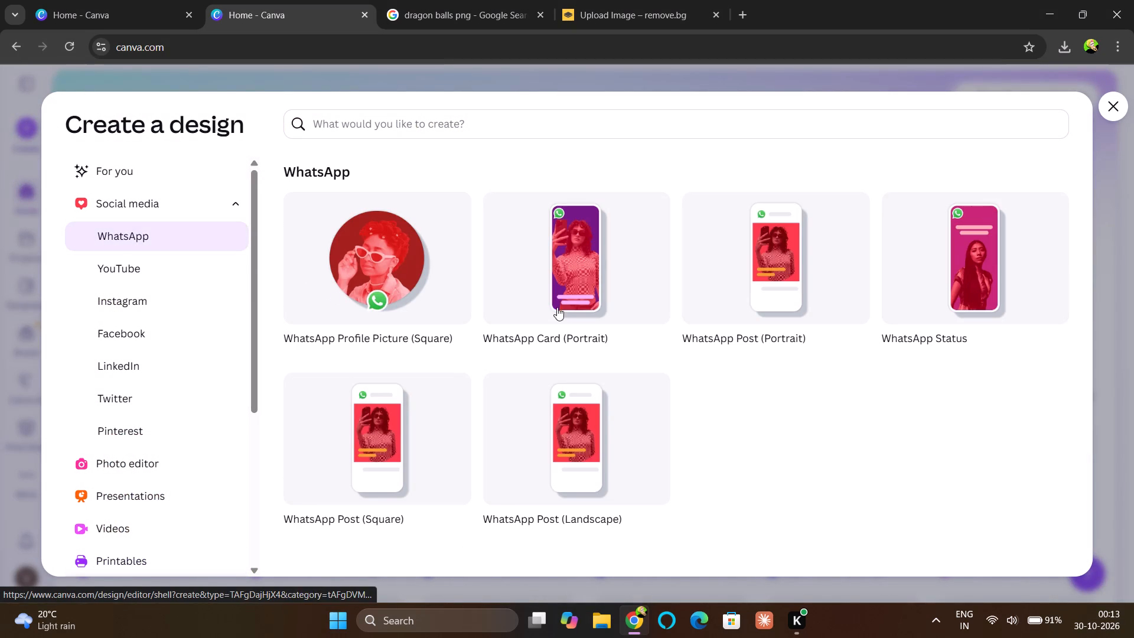
click(141, 260)
click(141, 294)
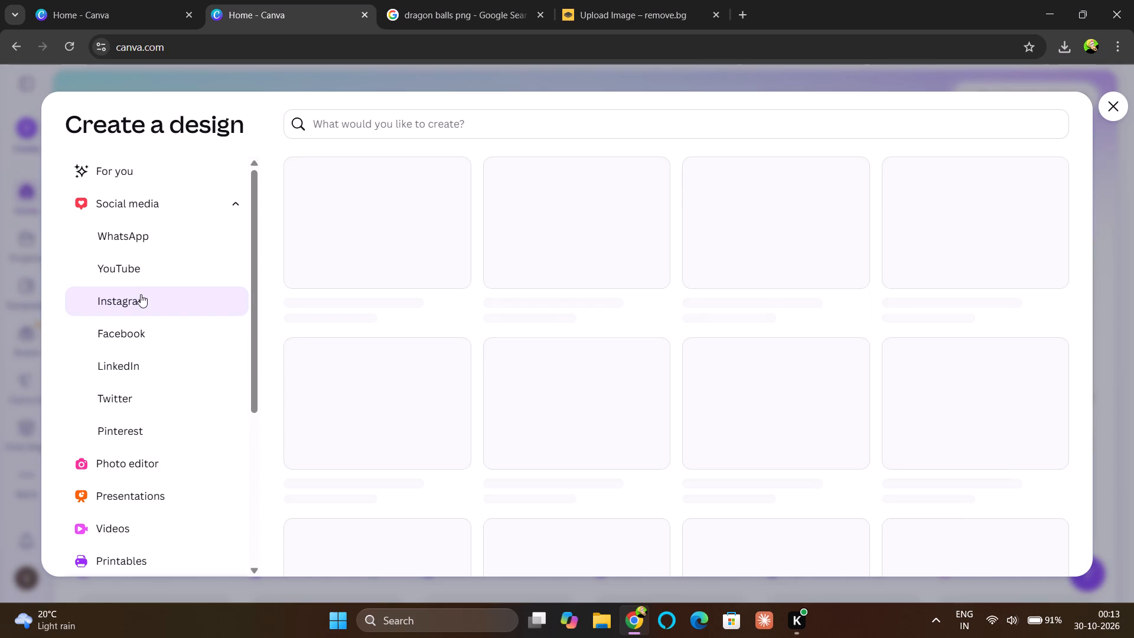
click(126, 176)
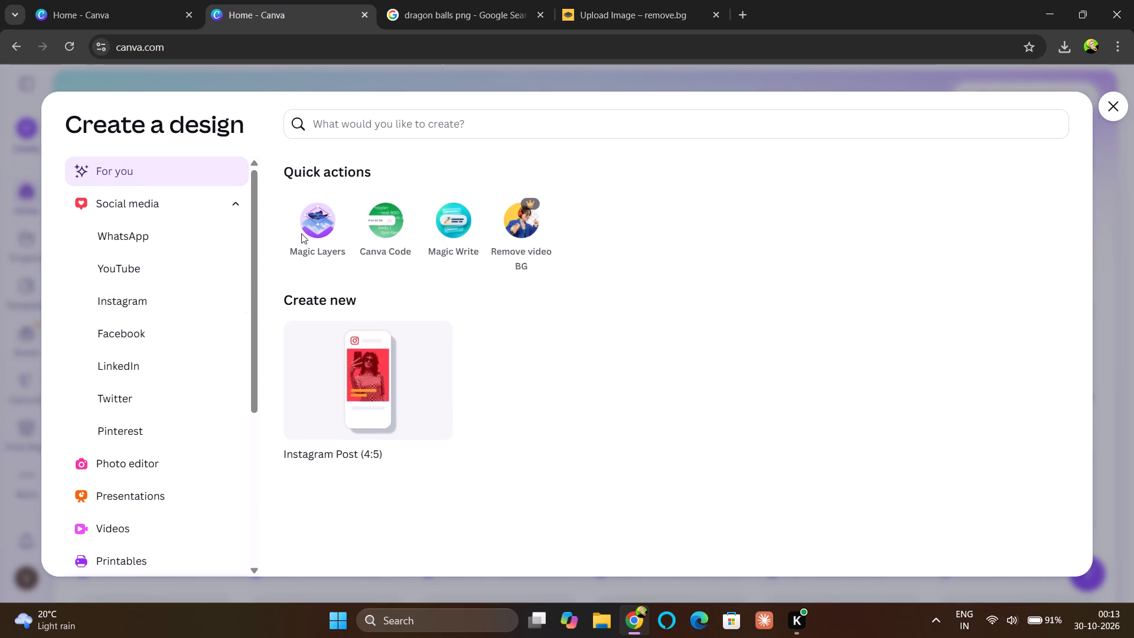
click(1108, 115)
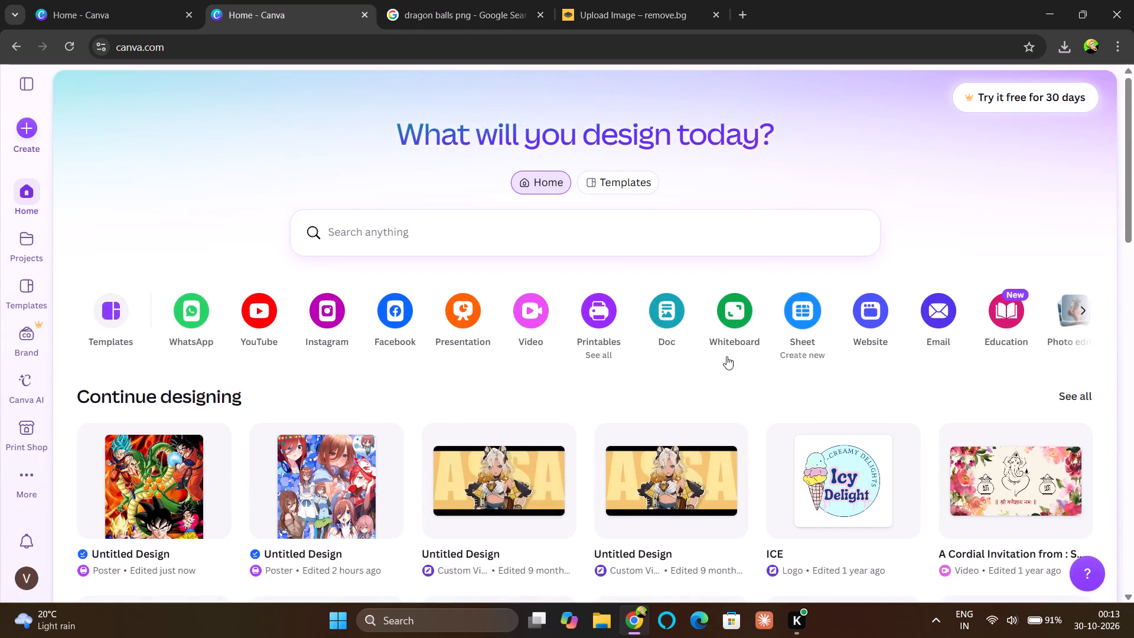
Examine the printable design types offered in the Popular and Marketing groups.
click(601, 323)
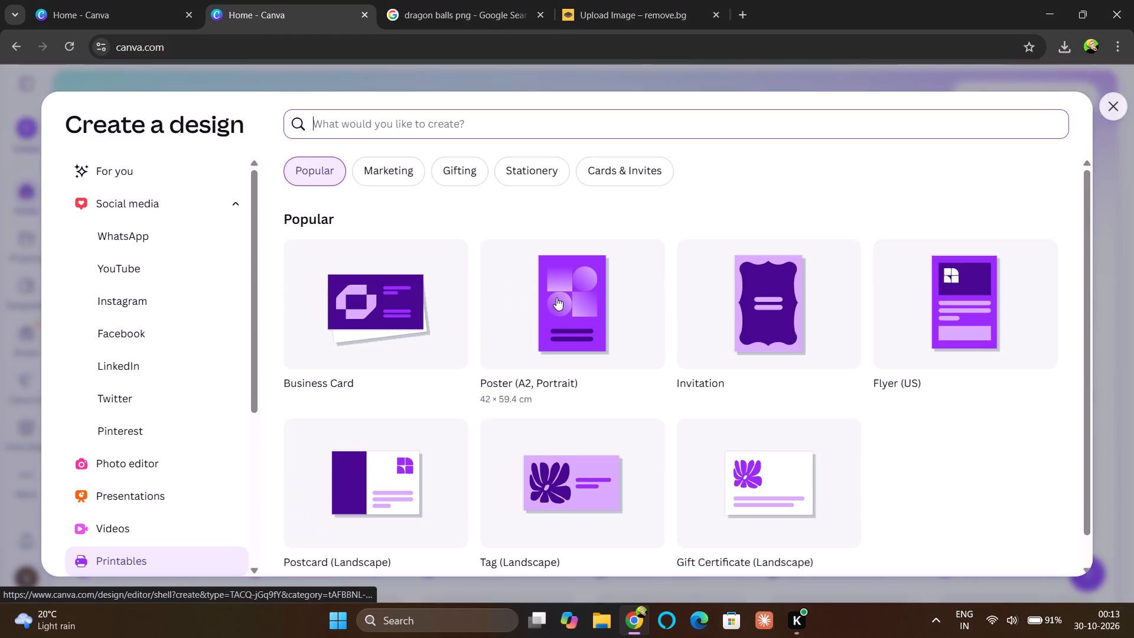
click(397, 172)
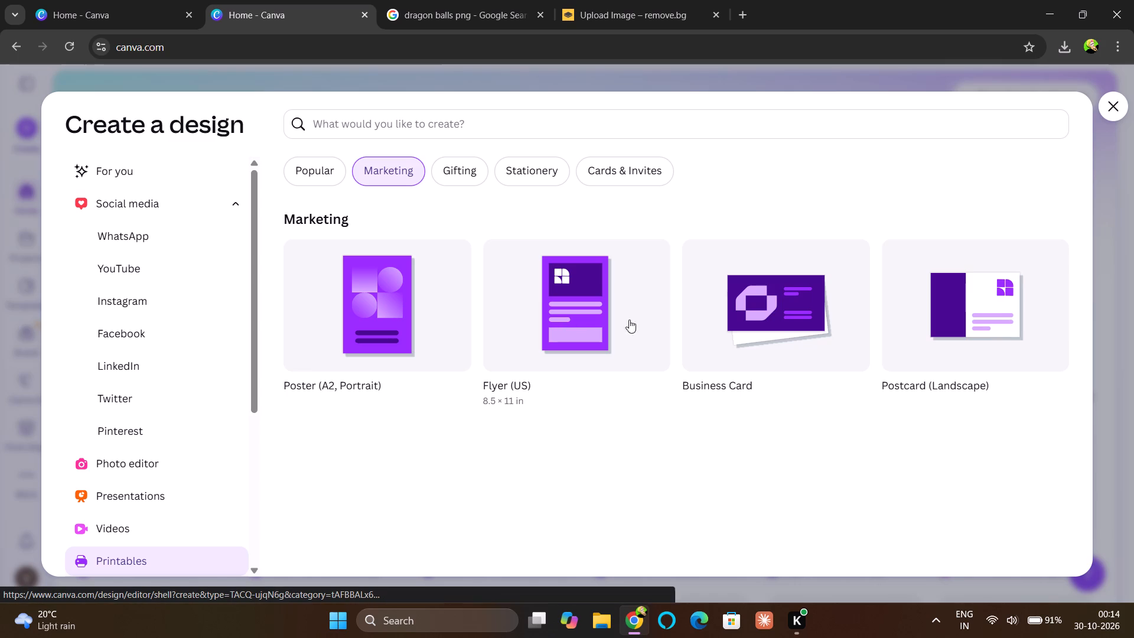
Create a new blank Poster (A2, Portrait) design and close the leftover Canva home tab beside it.
click(361, 304)
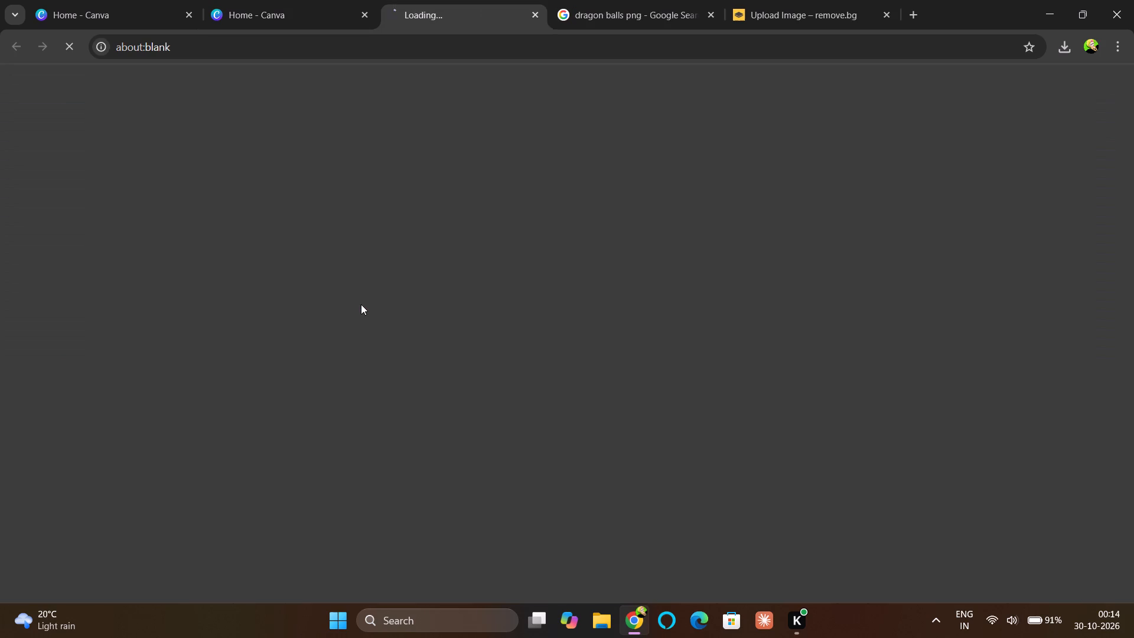
click(364, 11)
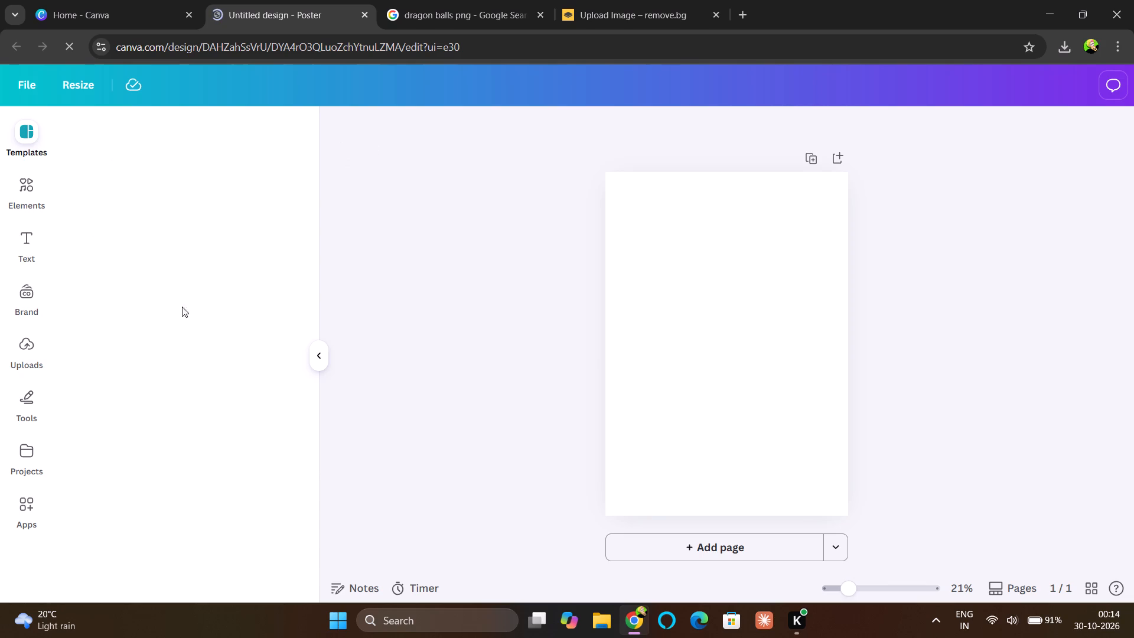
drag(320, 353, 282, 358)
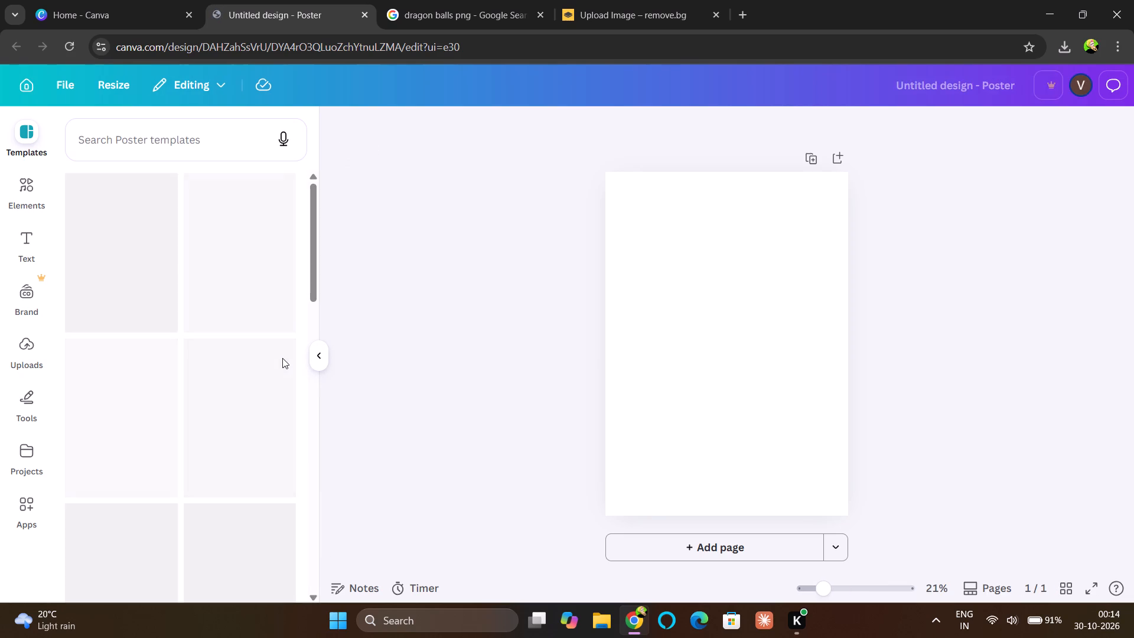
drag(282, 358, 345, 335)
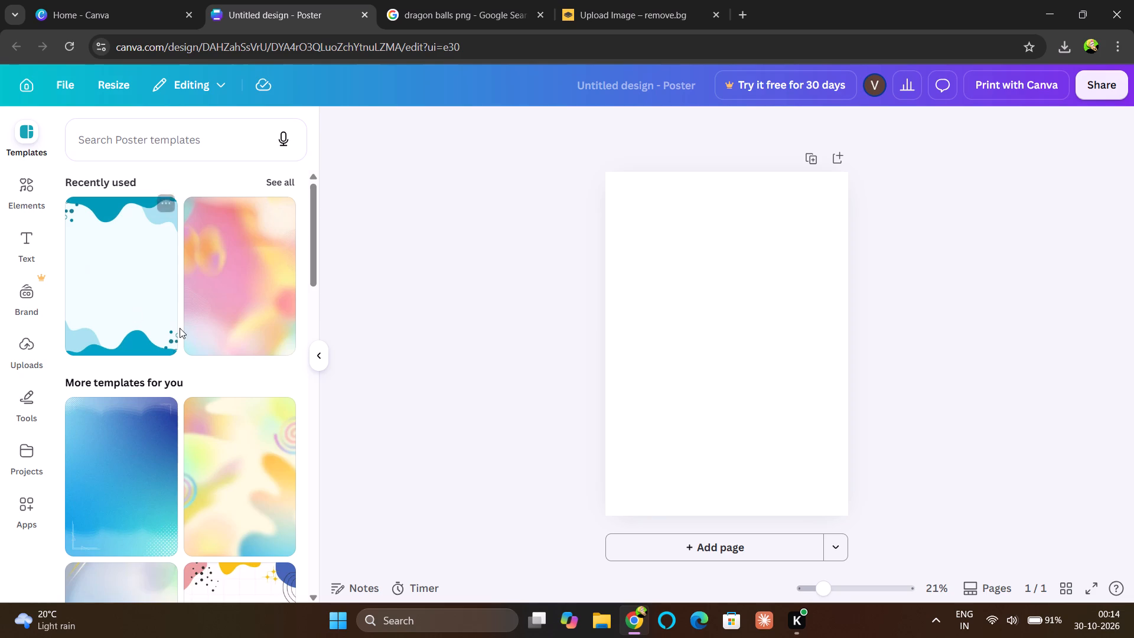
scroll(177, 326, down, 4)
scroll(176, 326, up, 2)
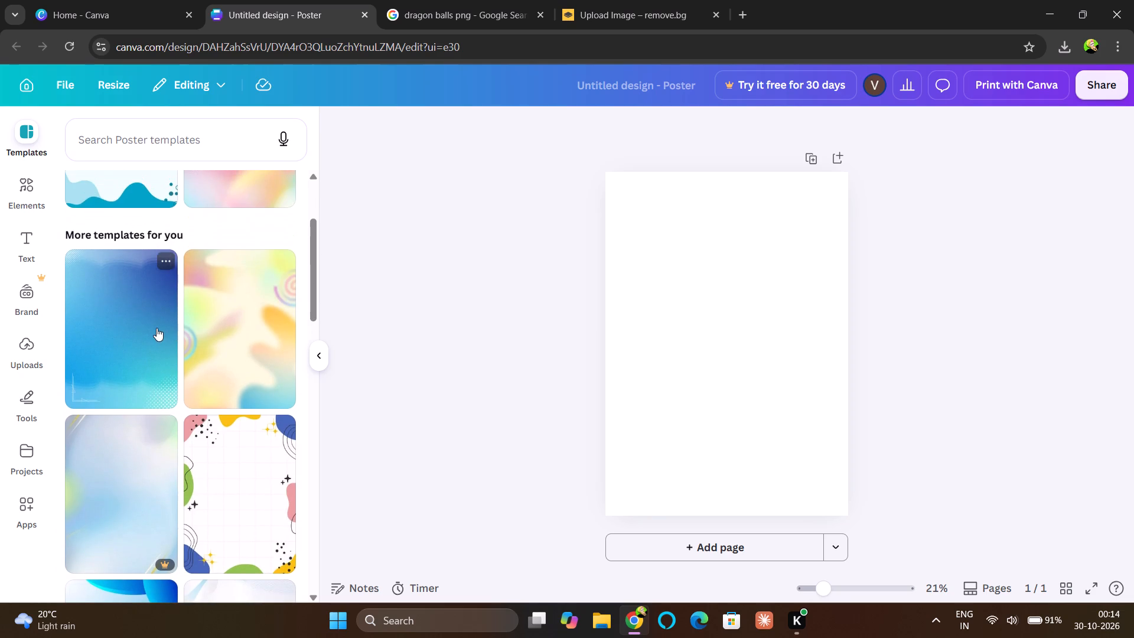
Add the uploaded blue petal image to the blank page and enlarge it from the page's top-left corner to cover the whole poster.
click(24, 361)
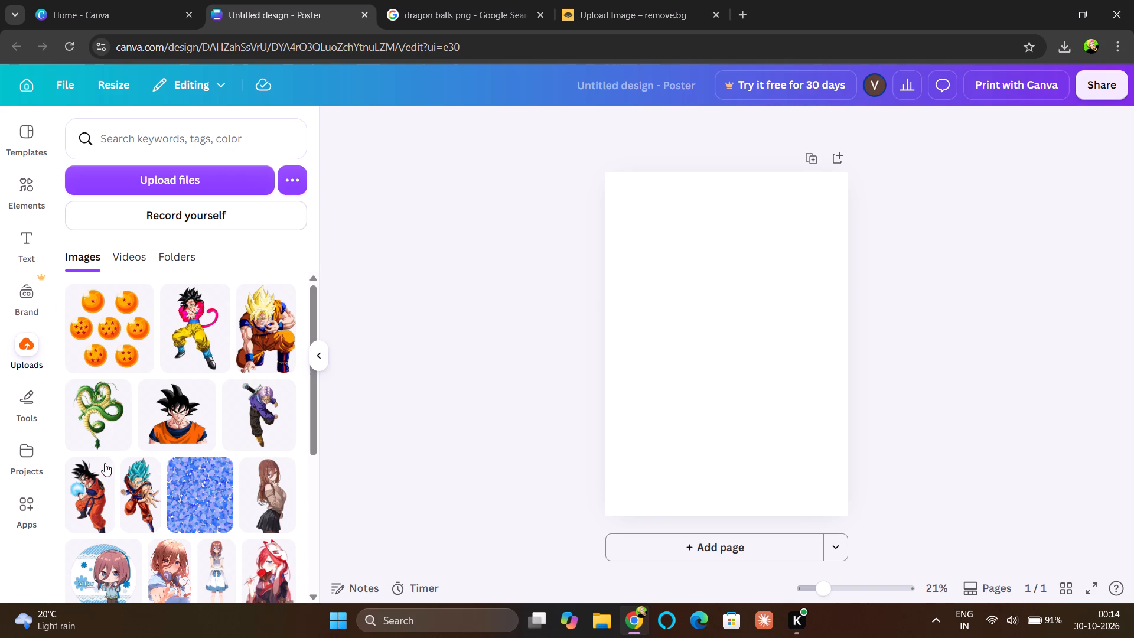
click(206, 493)
drag(706, 349, 664, 267)
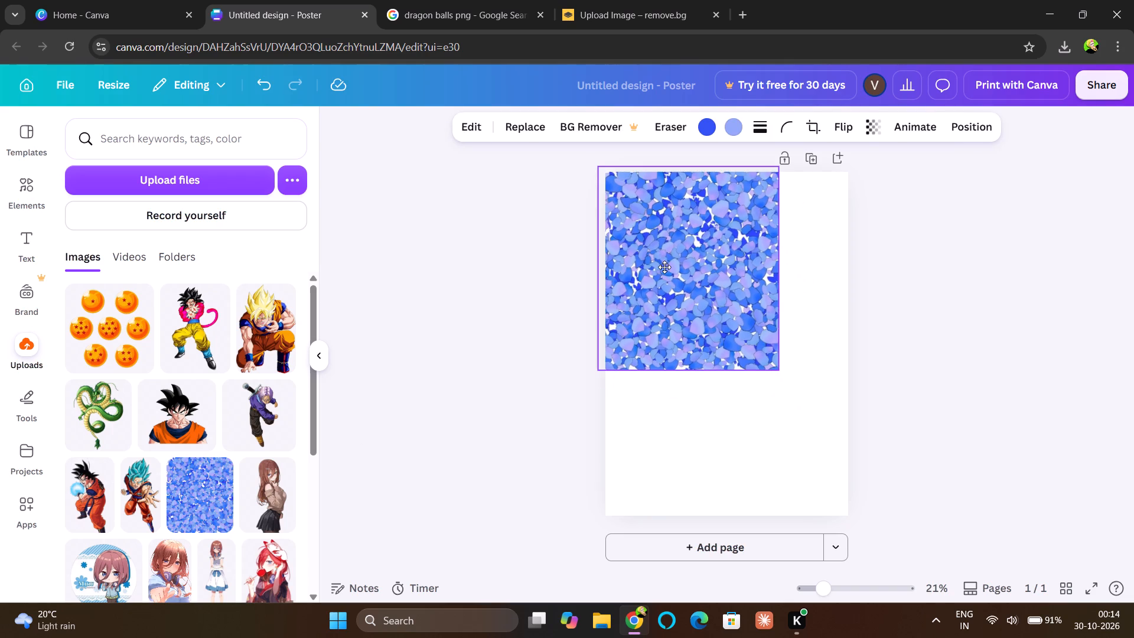
drag(664, 267, 672, 278)
drag(783, 371, 1013, 637)
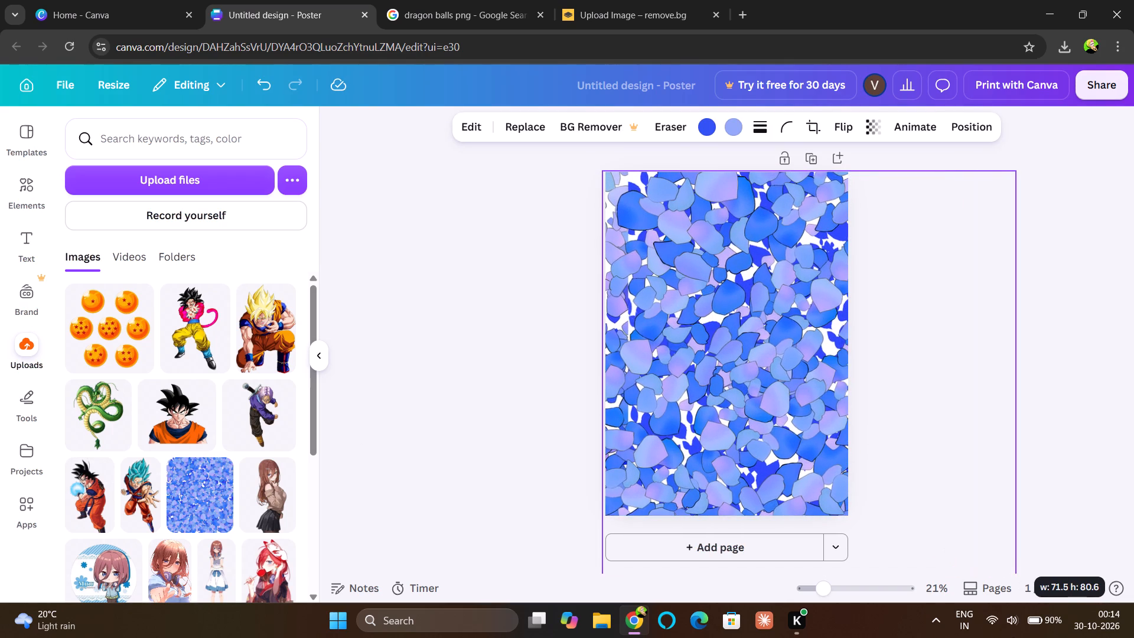
drag(1013, 637, 868, 550)
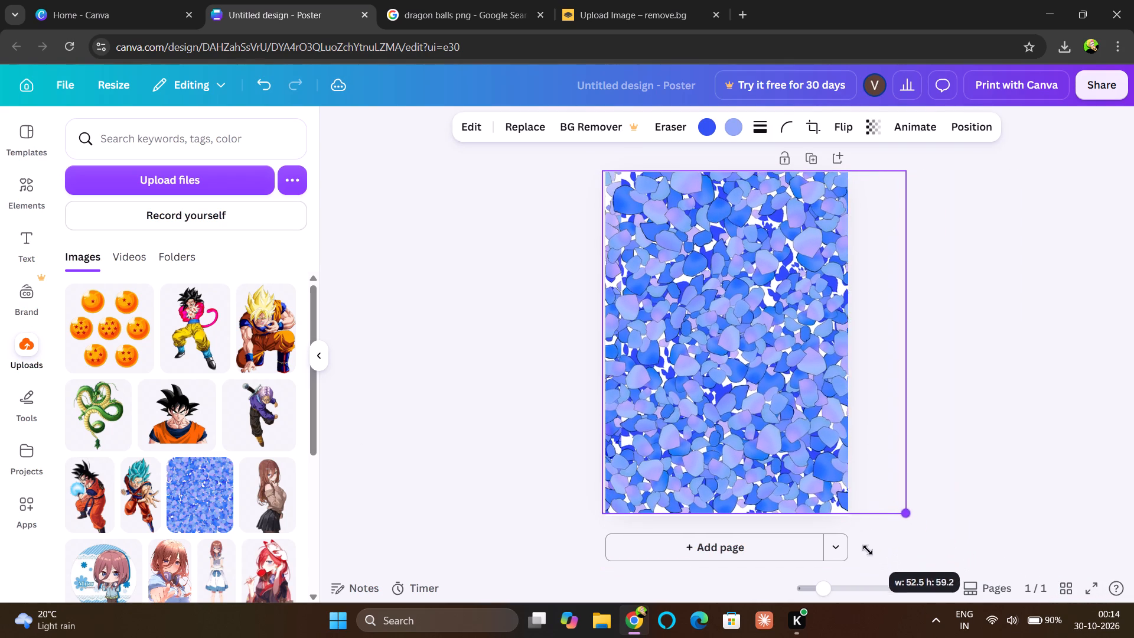
drag(868, 550, 872, 556)
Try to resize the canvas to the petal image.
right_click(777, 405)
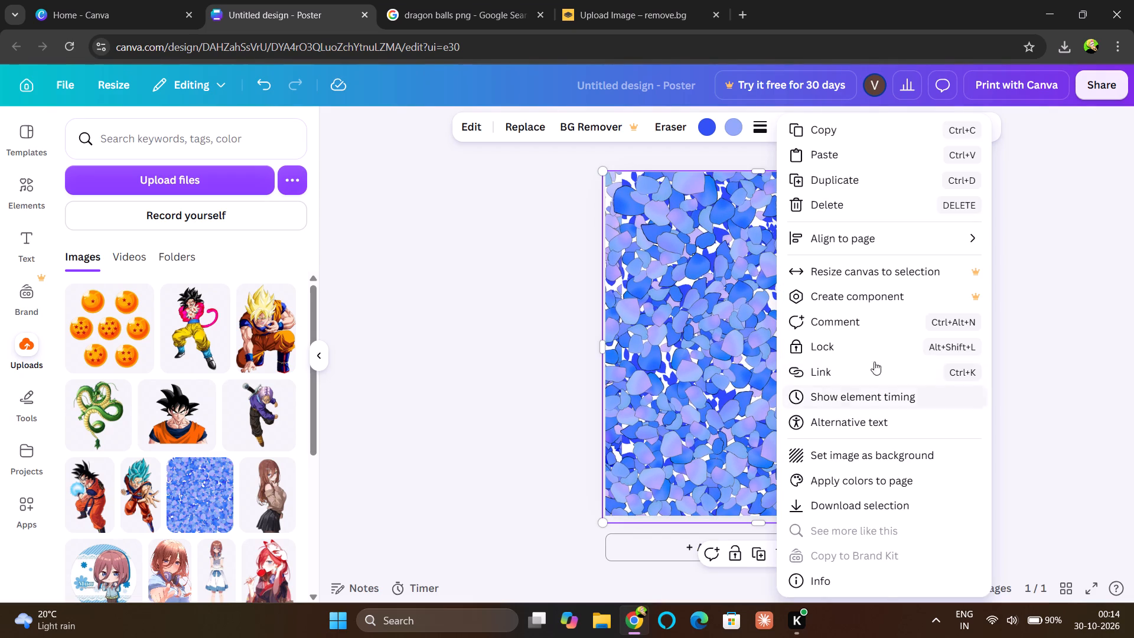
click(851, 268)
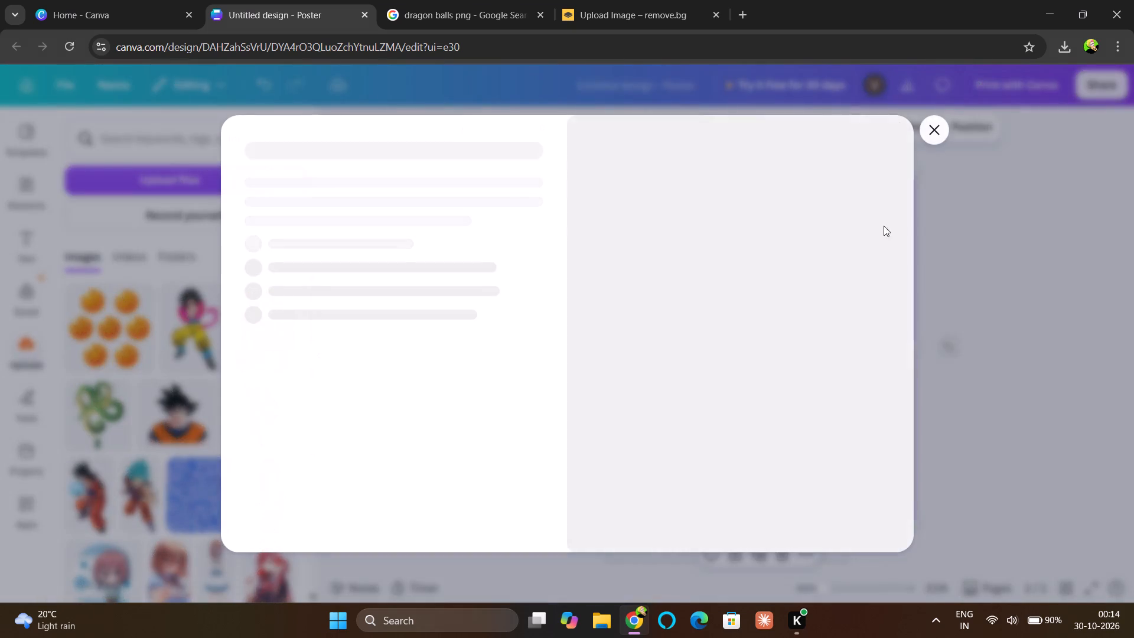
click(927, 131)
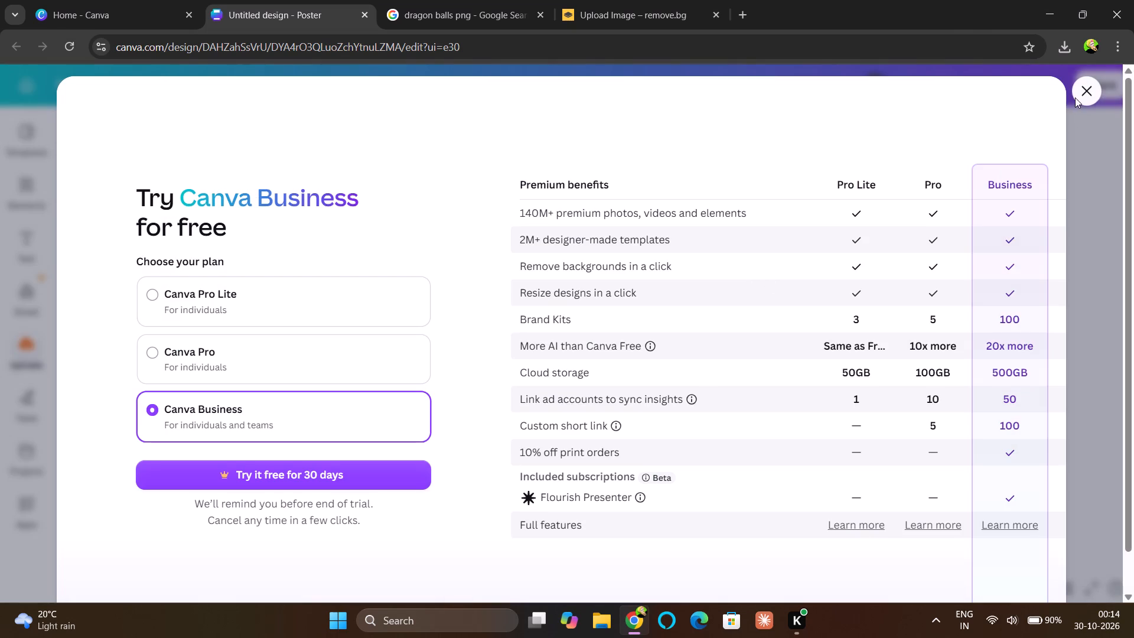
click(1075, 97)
Align the petal background image to the middle and the center of the page.
right_click(809, 266)
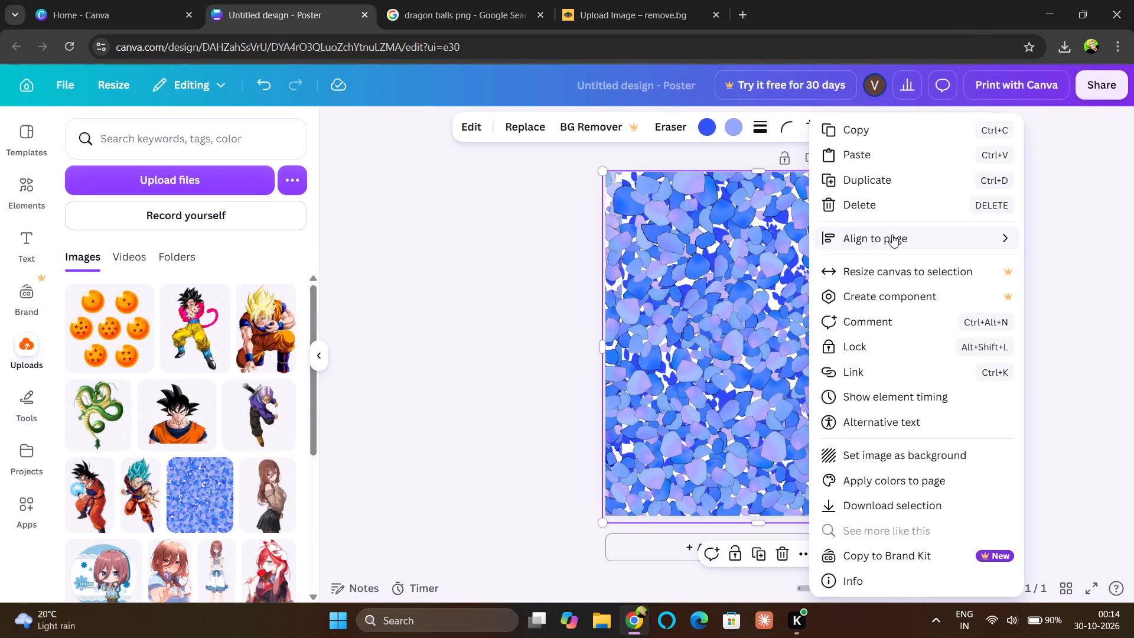
click(892, 235)
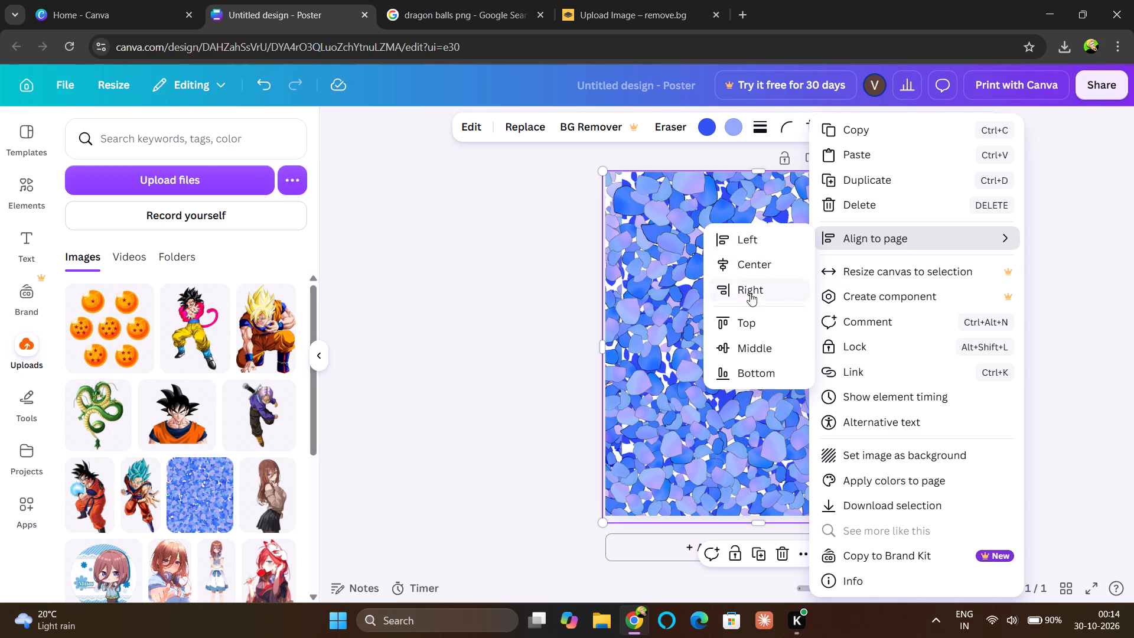
click(745, 353)
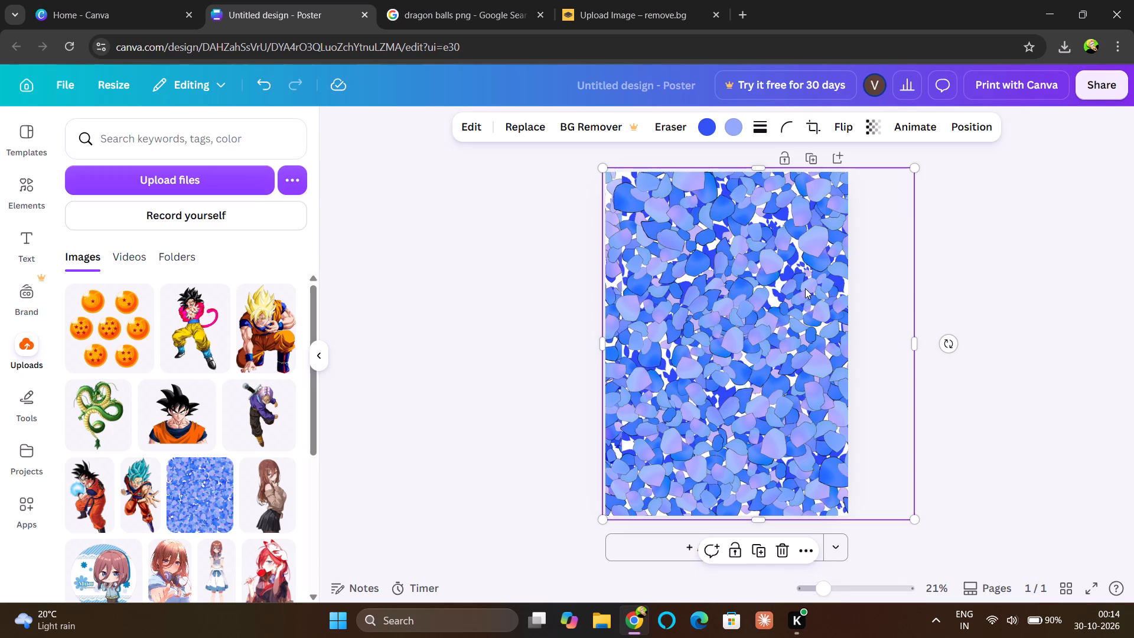
right_click(805, 288)
click(878, 240)
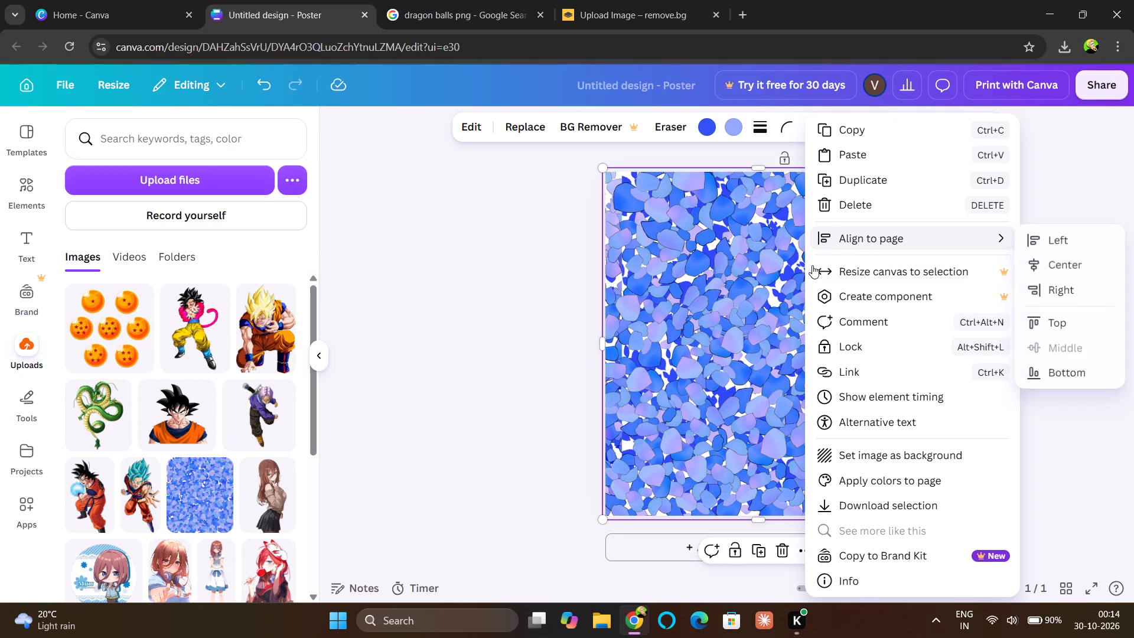
click(928, 236)
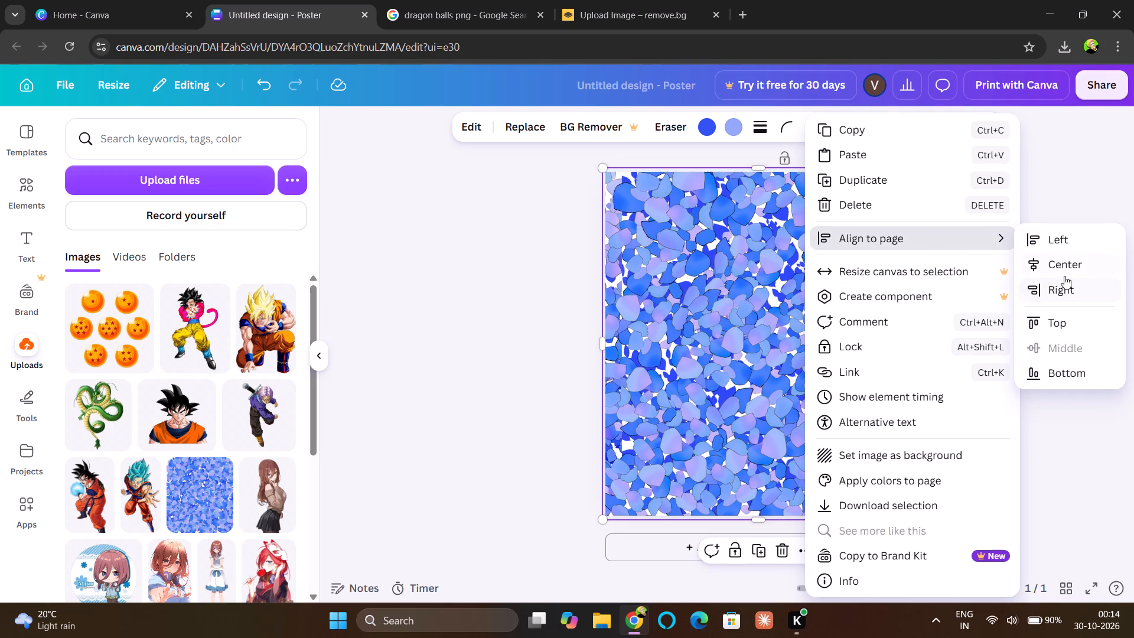
click(1063, 266)
click(957, 281)
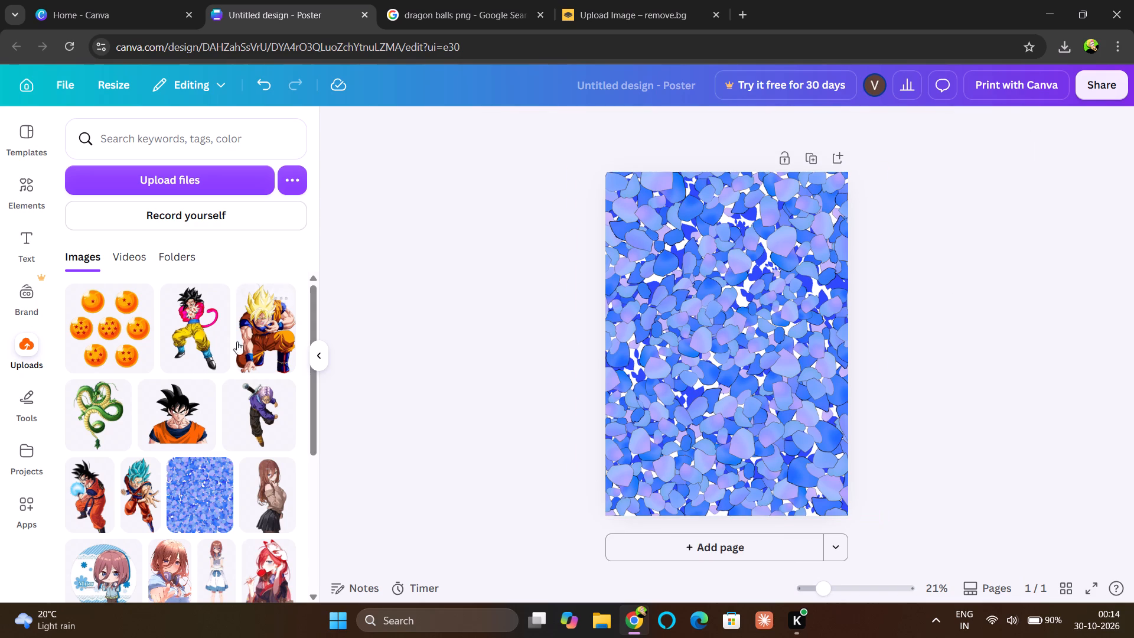
Add the uploaded cutout of the girl pointing forward and place it at the bottom centre of the poster.
scroll(195, 379, down, 3)
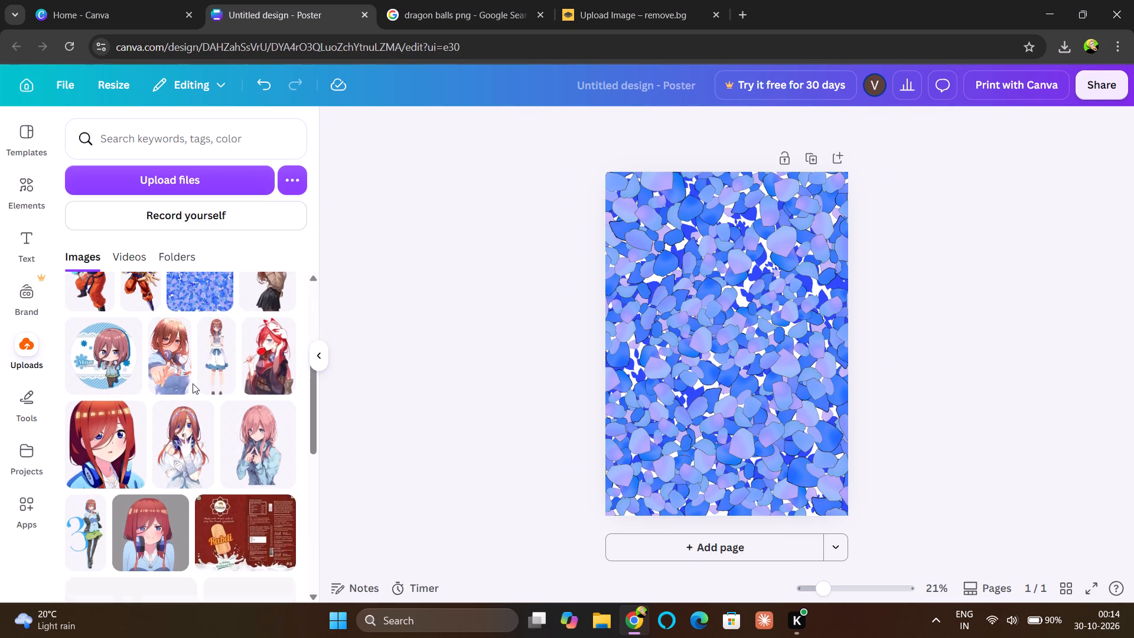
click(177, 360)
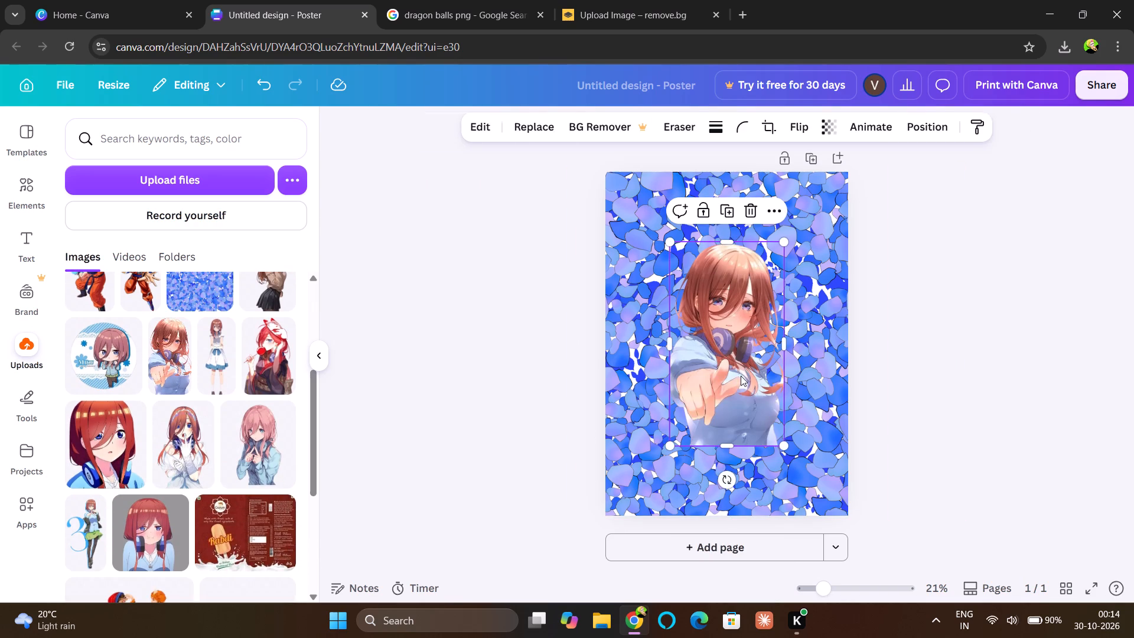
drag(737, 373, 737, 440)
click(706, 401)
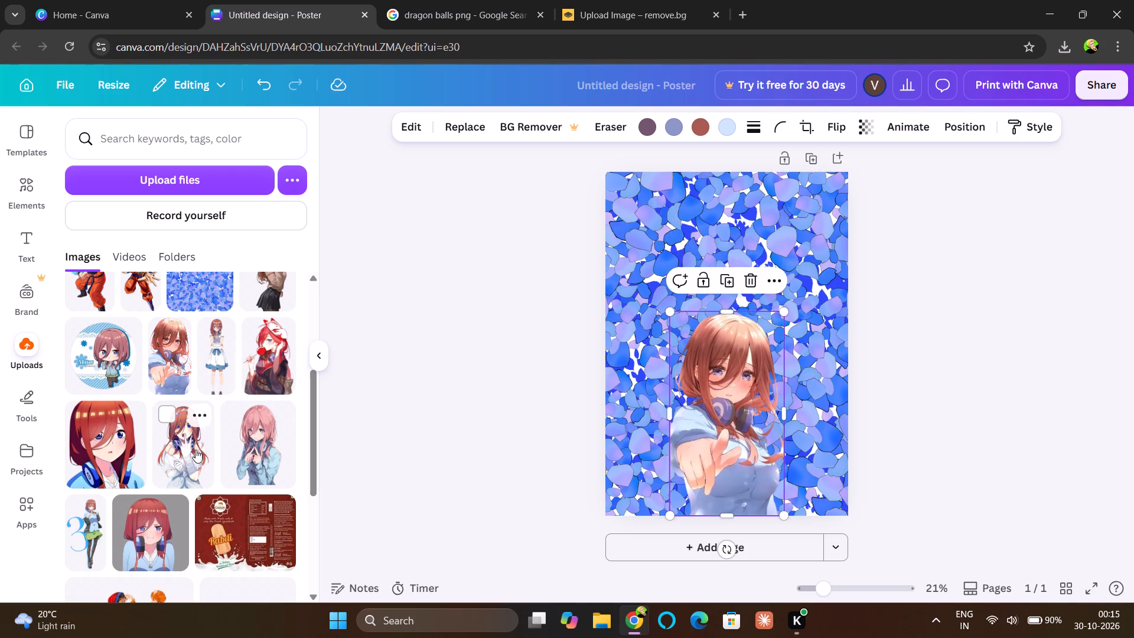
Flank the pointing girl with the pink-haired cutout in the poster's bottom-right corner and the brown-sweater cutout in its bottom-left corner.
click(265, 449)
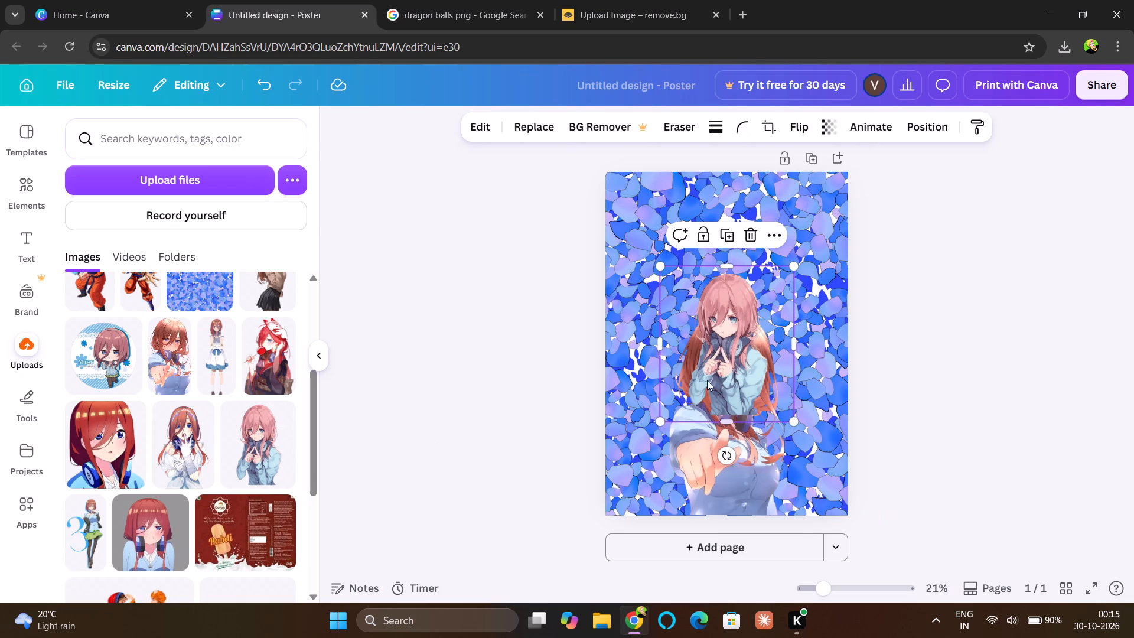
drag(717, 364, 802, 466)
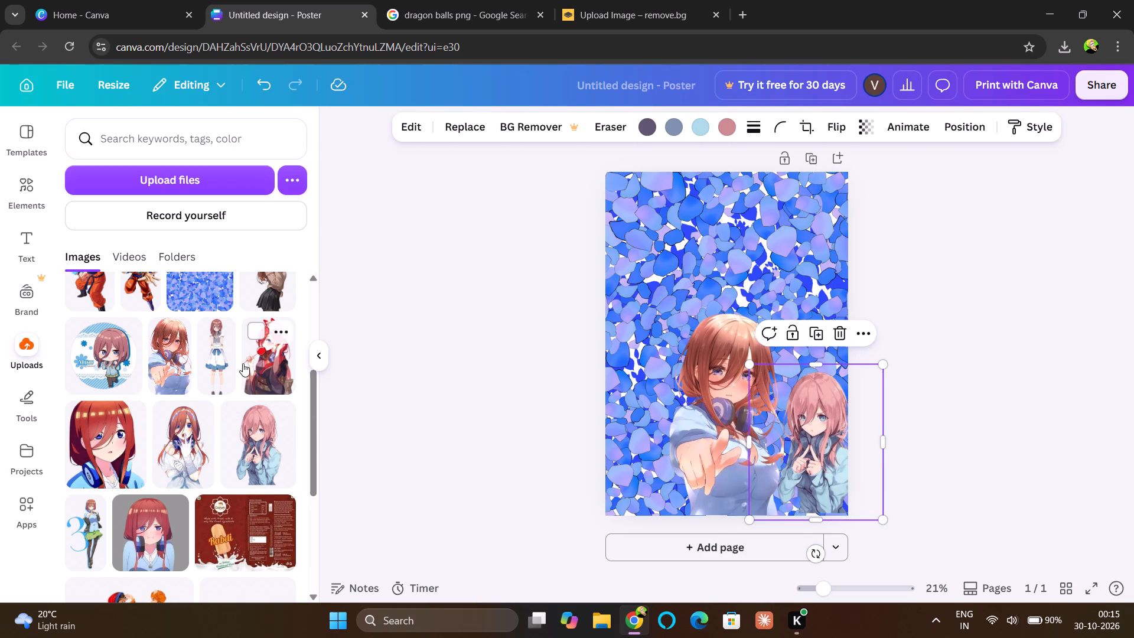
scroll(275, 397, up, 1)
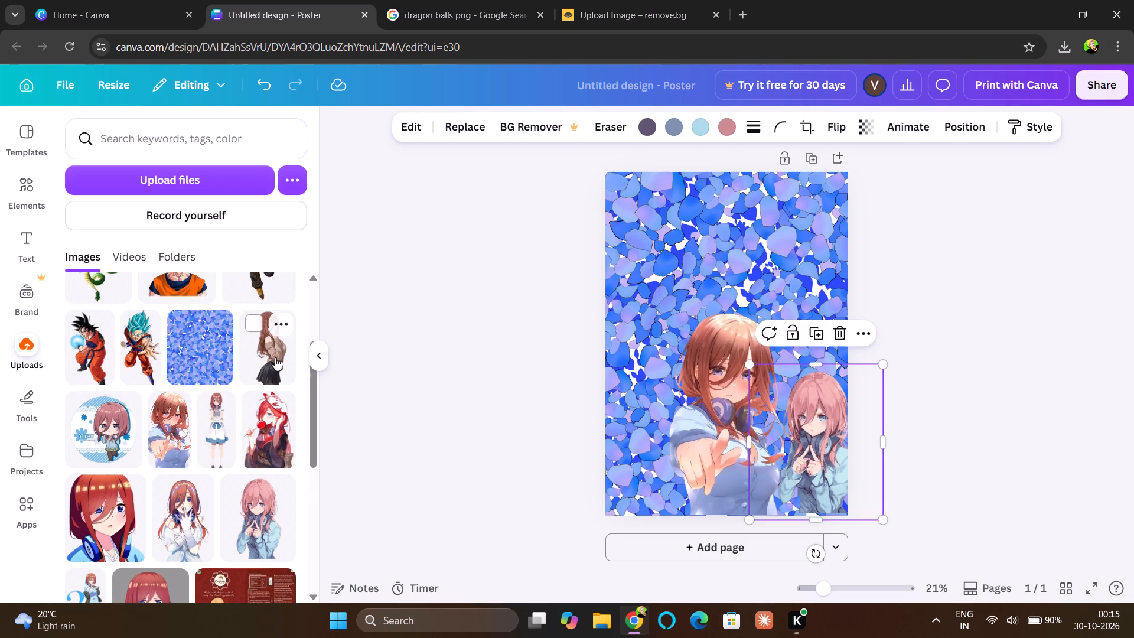
click(275, 357)
drag(713, 364, 627, 430)
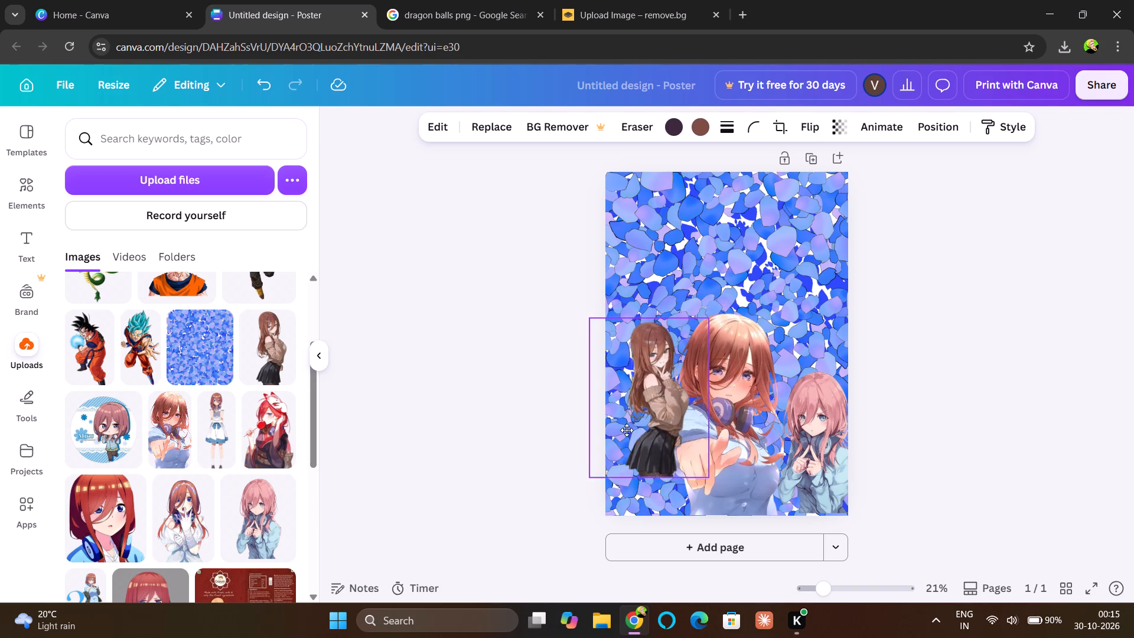
drag(627, 430, 620, 453)
click(973, 361)
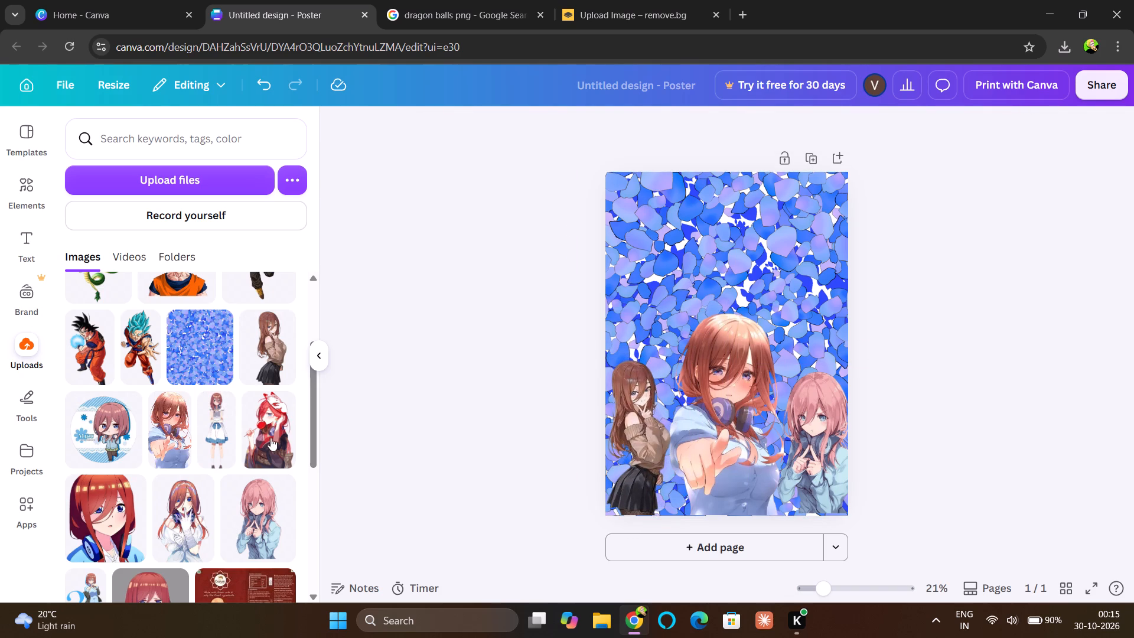
Add the red-haired close-up portrait with blue headphones in the poster's top-left corner and shrink it slightly.
scroll(199, 461, up, 1)
scroll(199, 469, down, 2)
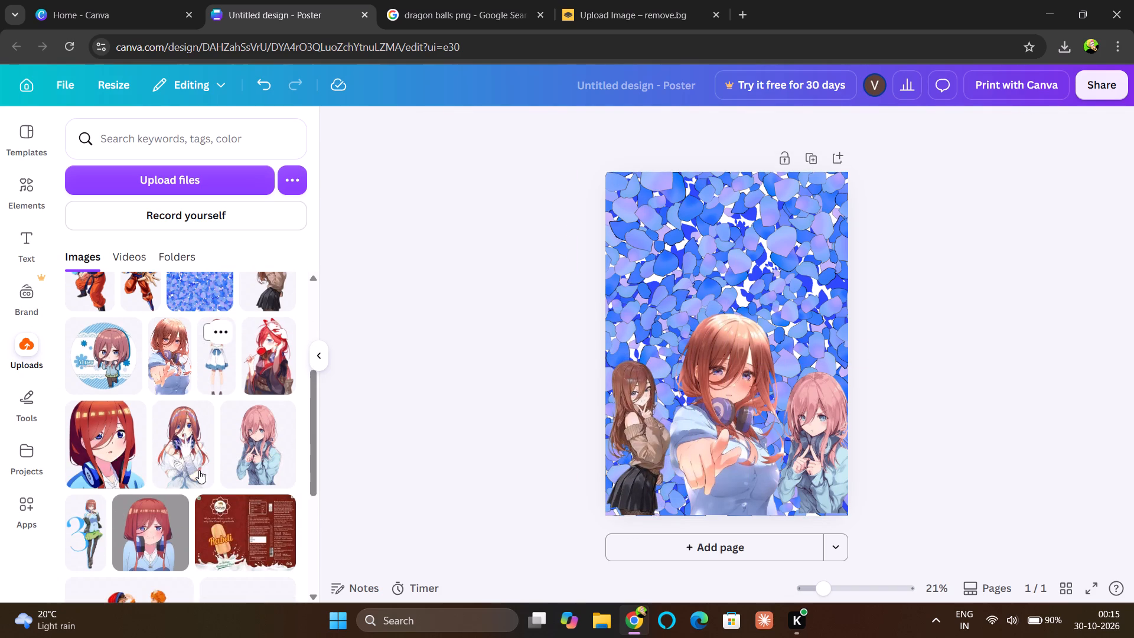
click(117, 471)
drag(748, 383, 695, 282)
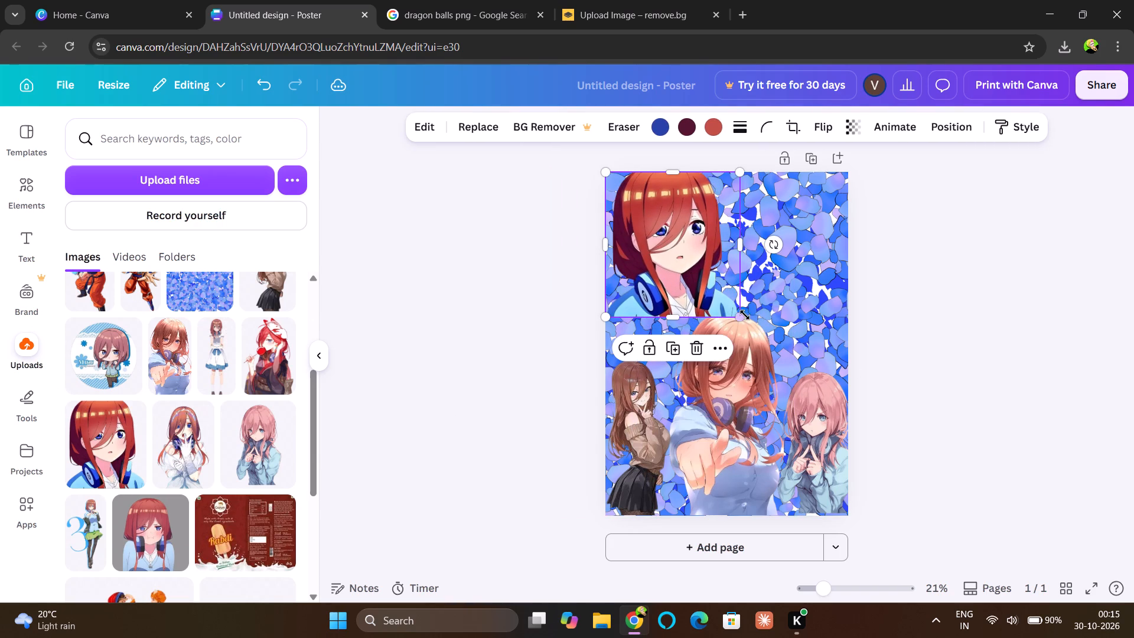
drag(742, 319, 708, 306)
click(673, 273)
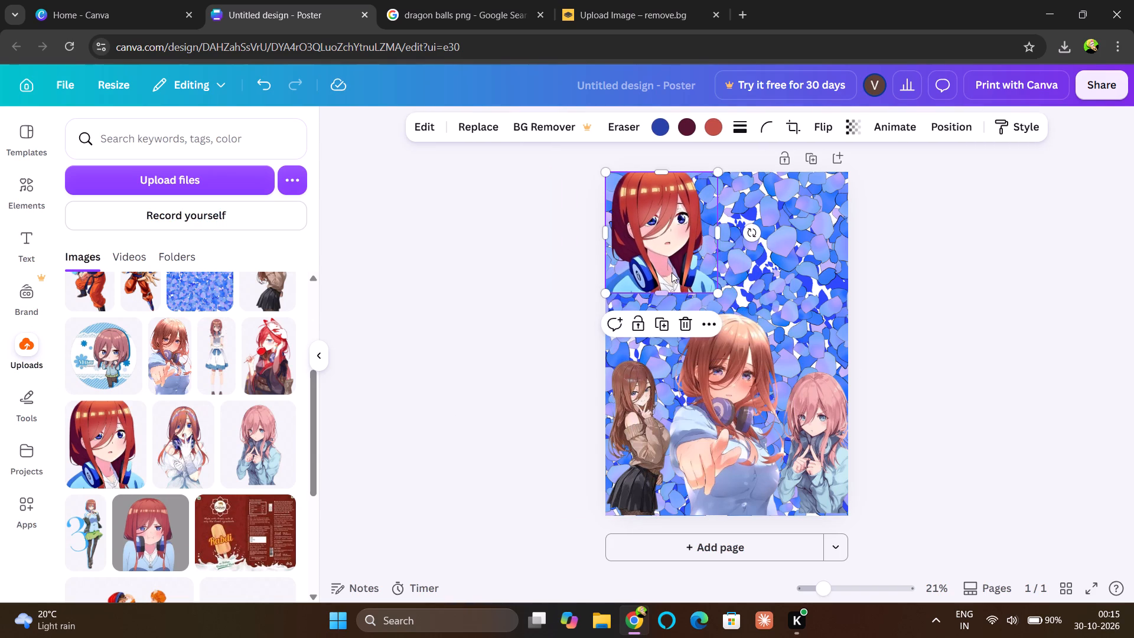
Add the cutout of the girl in white with headphones, shrink it to about 21 wide by 30 high, and place it in the poster's top-right corner.
click(183, 461)
drag(738, 382, 814, 282)
drag(875, 349, 844, 334)
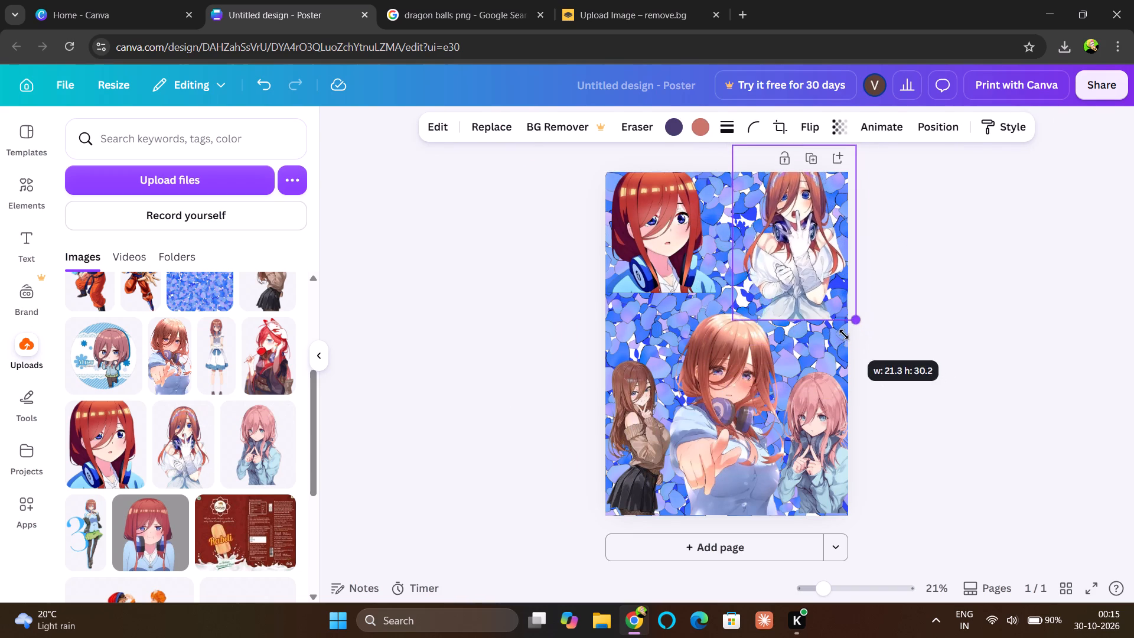
drag(844, 334, 840, 332)
drag(809, 276, 825, 293)
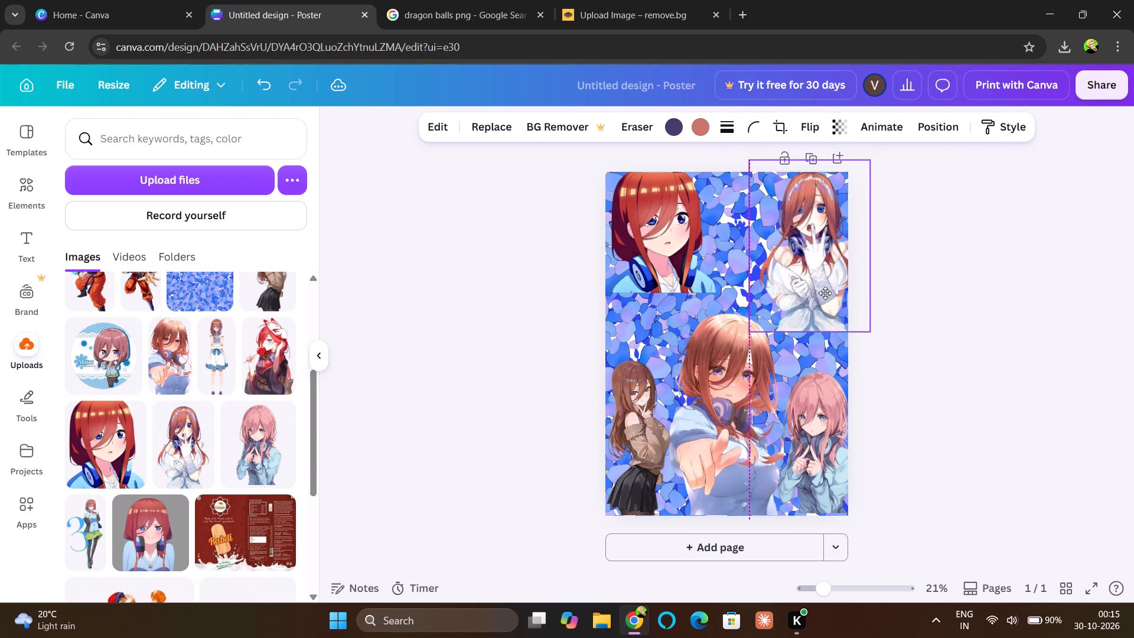
drag(825, 293, 825, 289)
click(921, 338)
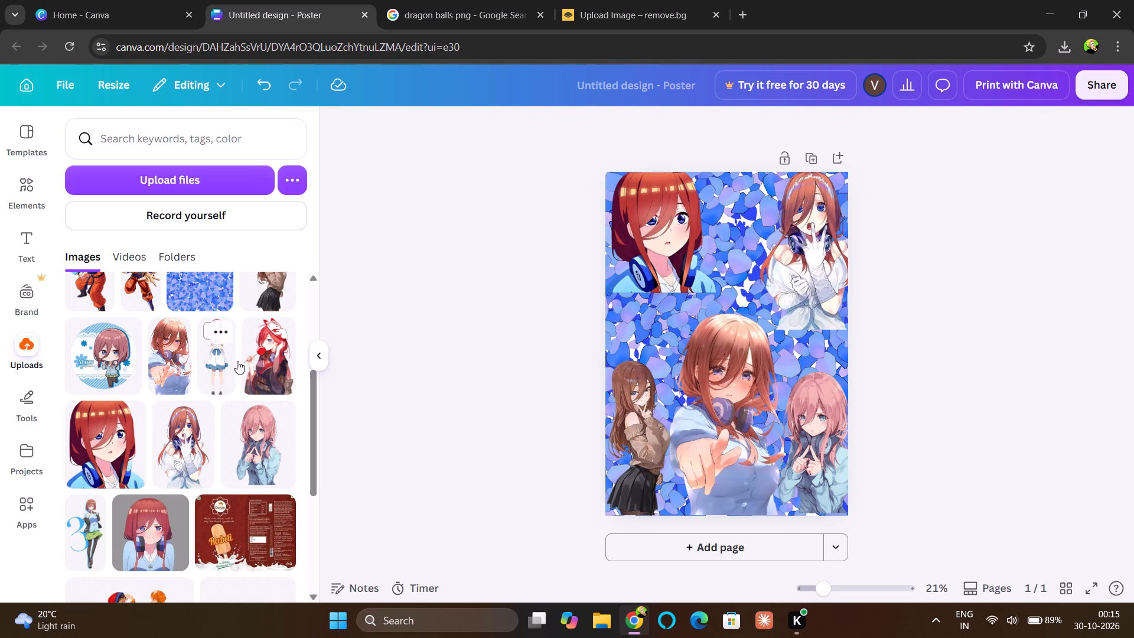
Add the fox-mask girl cutout in the poster's bottom-right corner, moving the pink-haired cutout to the left edge above the brown-sweater girl.
click(265, 355)
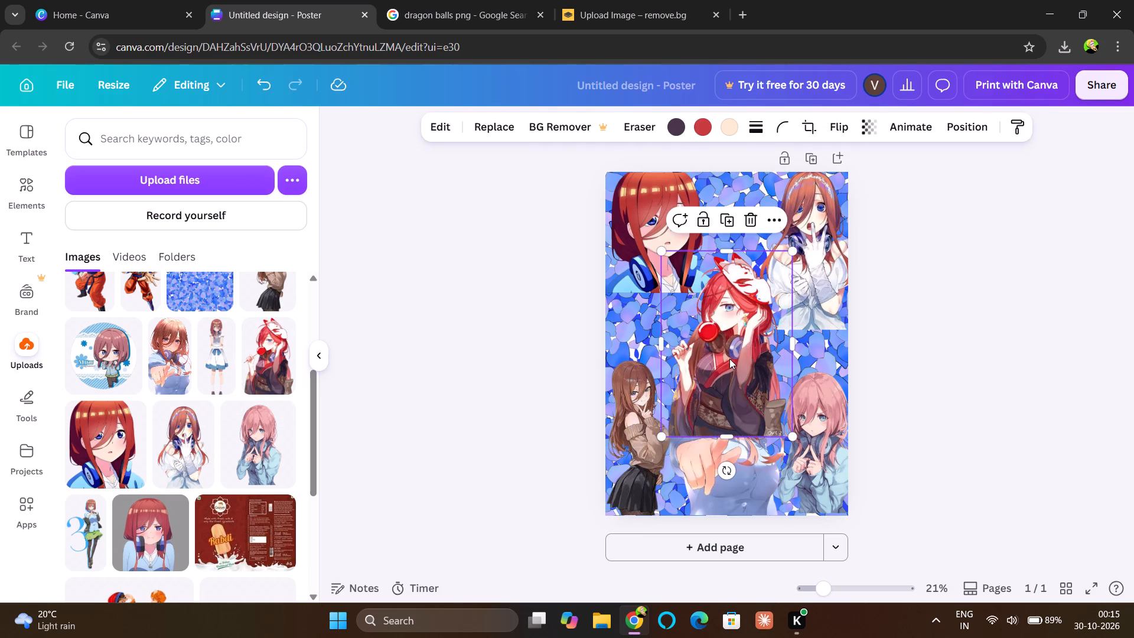
drag(730, 357, 810, 416)
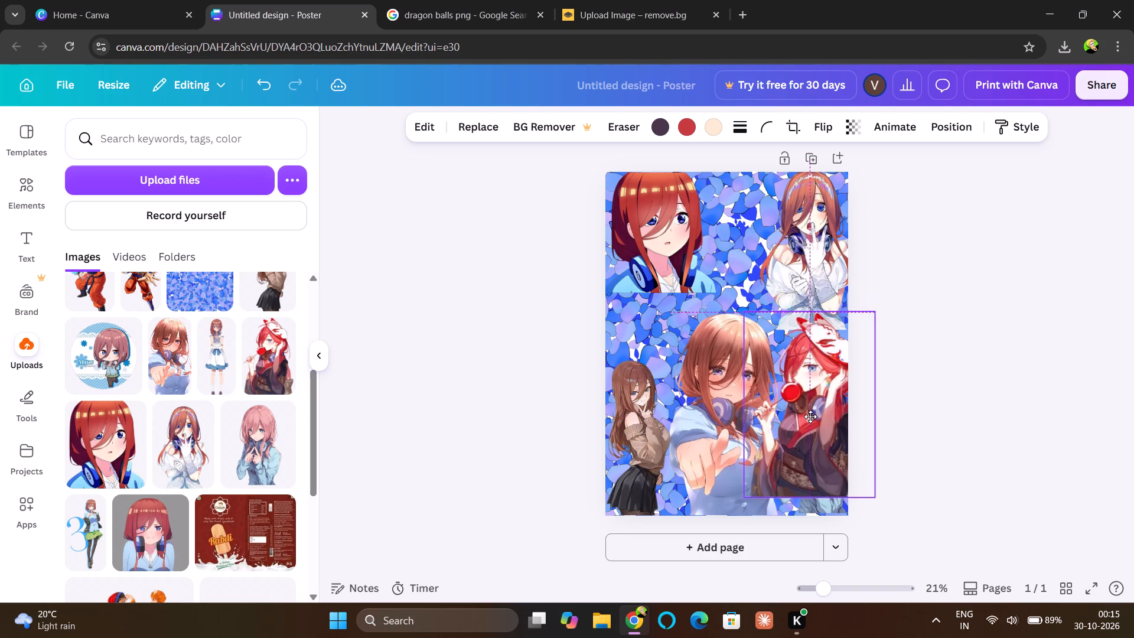
drag(810, 416, 733, 271)
drag(825, 452, 640, 347)
drag(746, 276, 835, 441)
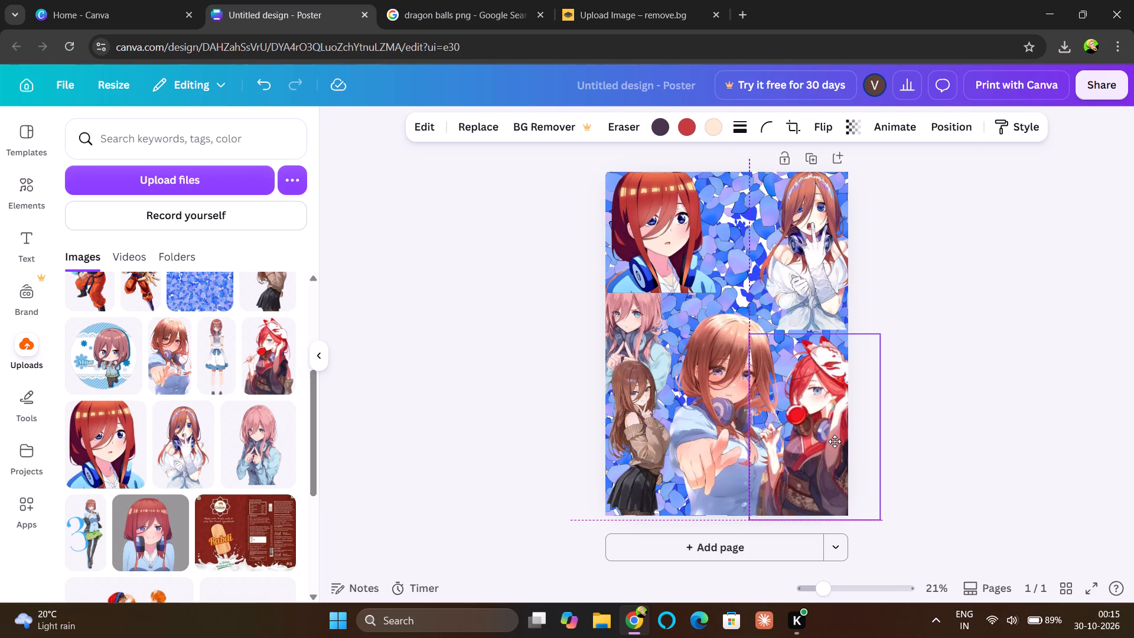
drag(835, 441, 833, 437)
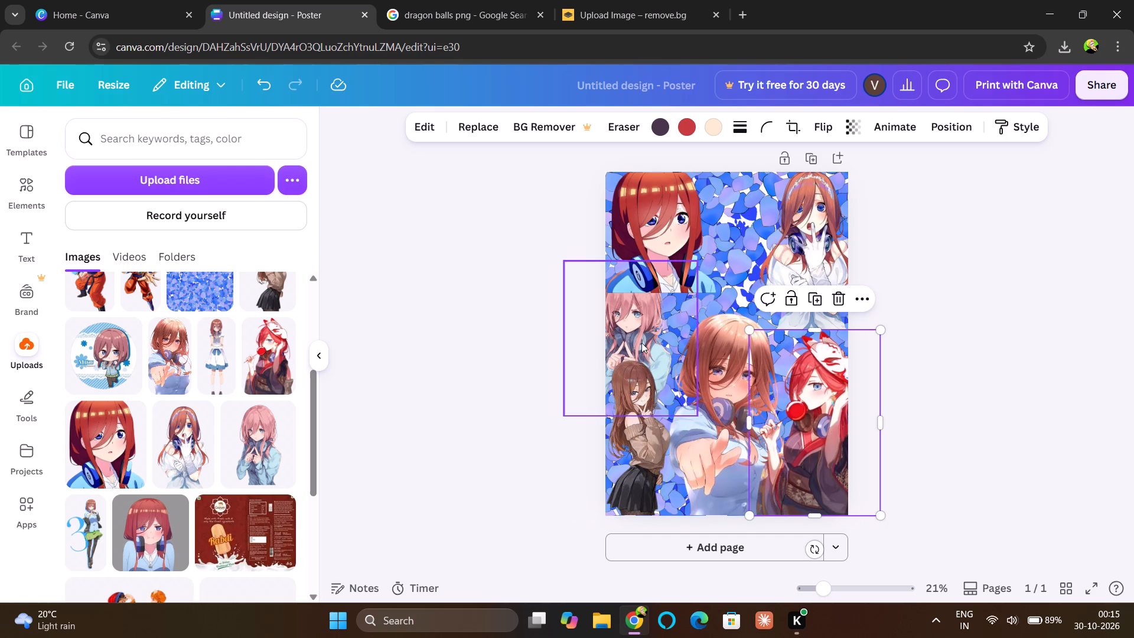
drag(641, 341, 654, 345)
click(999, 386)
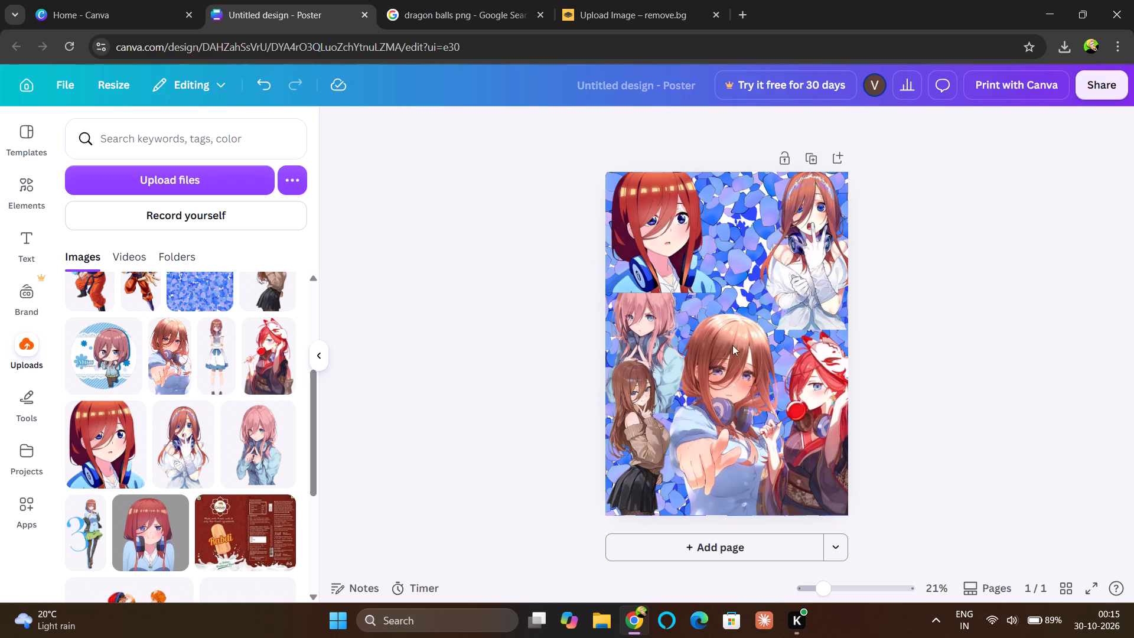
Add the cutout of the standing girl in the green skirt and place it at the poster's top centre.
click(84, 533)
drag(730, 375, 732, 289)
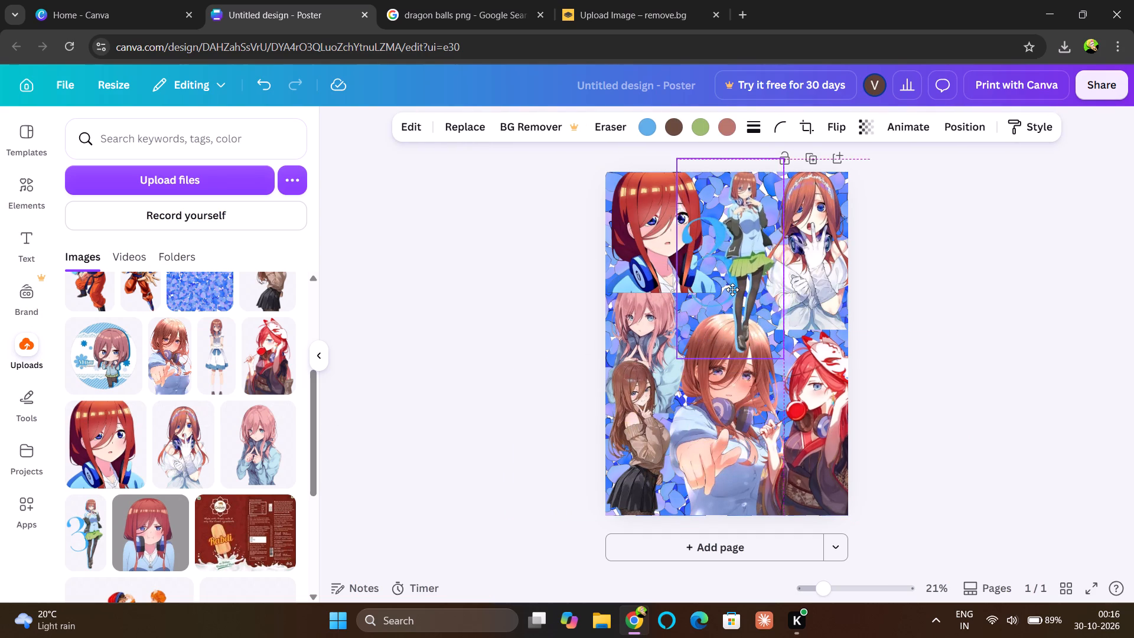
drag(732, 289, 731, 288)
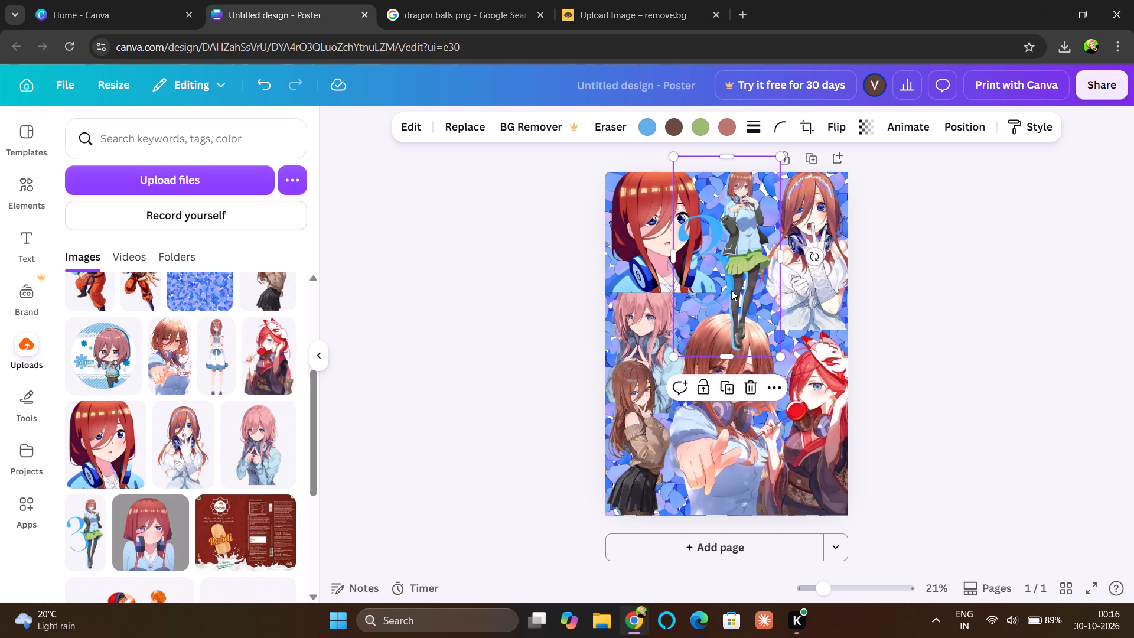
Send the standing girl's cutout to the back and bring it forward one level, above the petal background but behind the other cutouts.
click(764, 386)
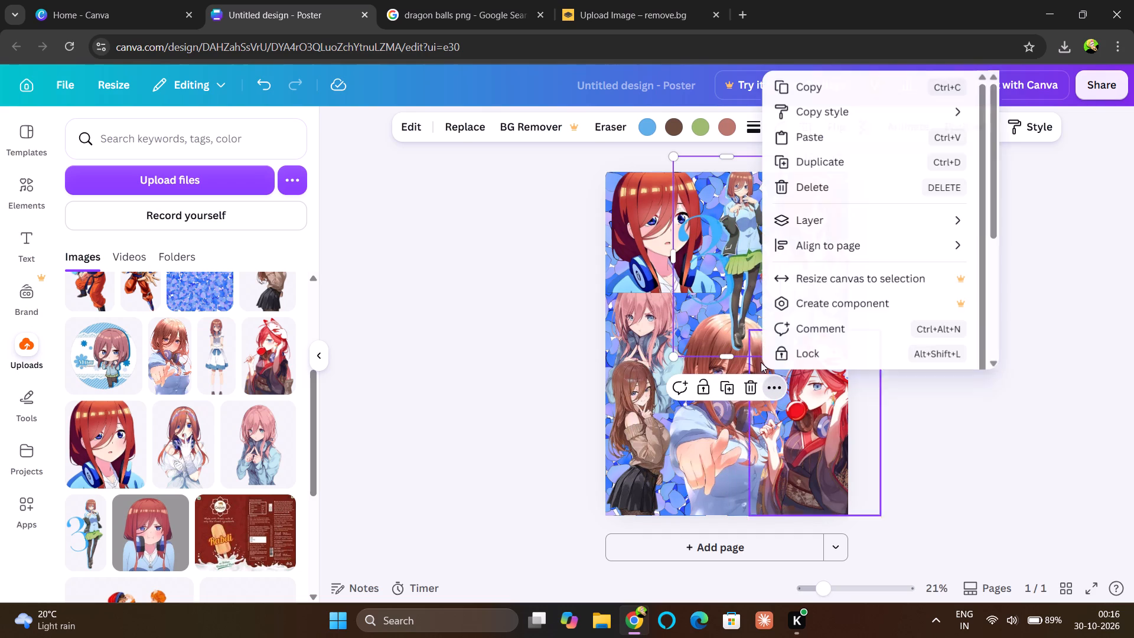
click(833, 226)
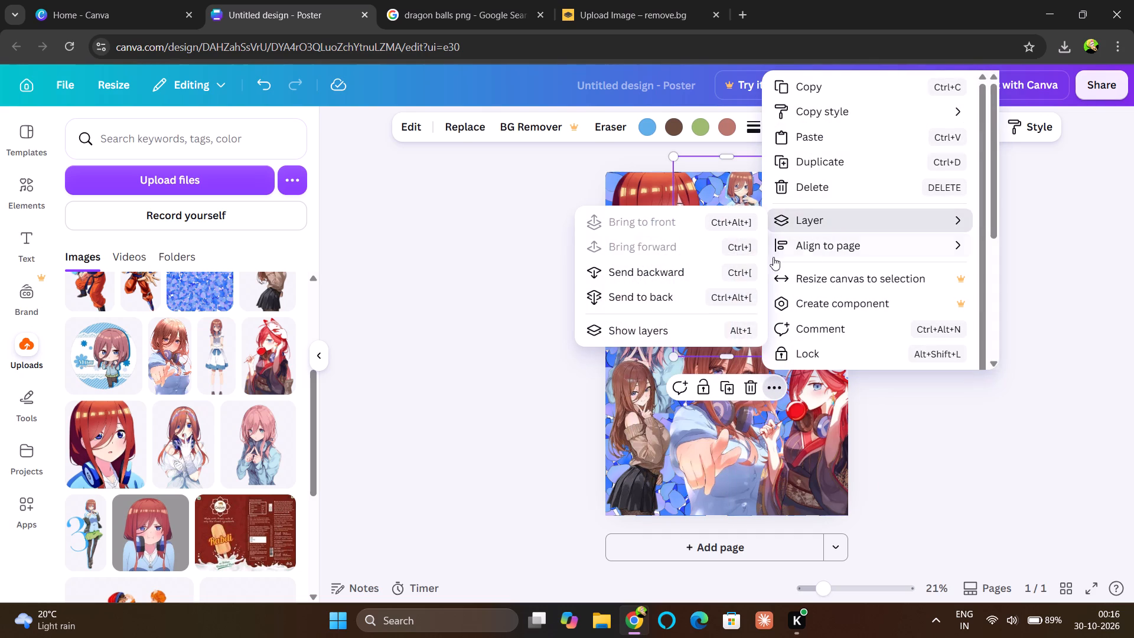
click(671, 291)
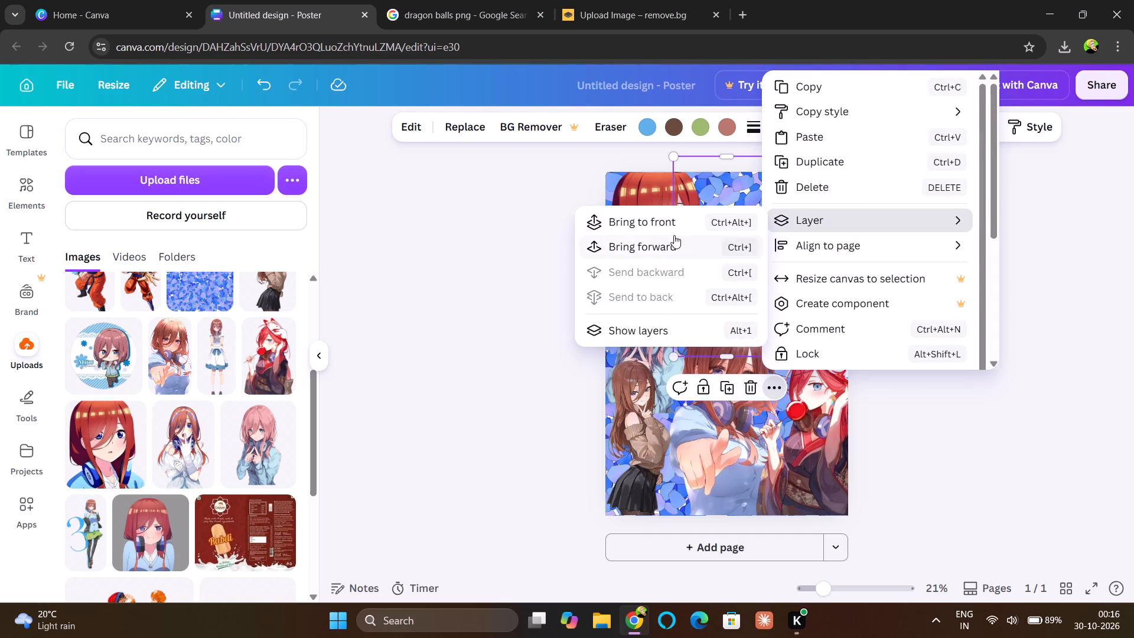
click(672, 226)
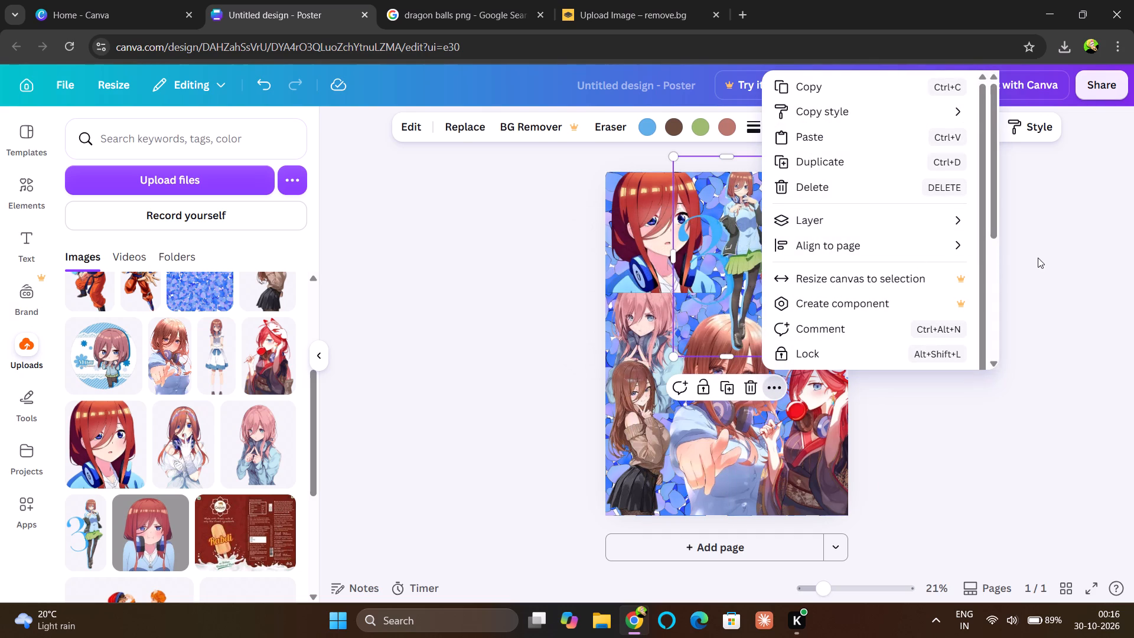
click(817, 220)
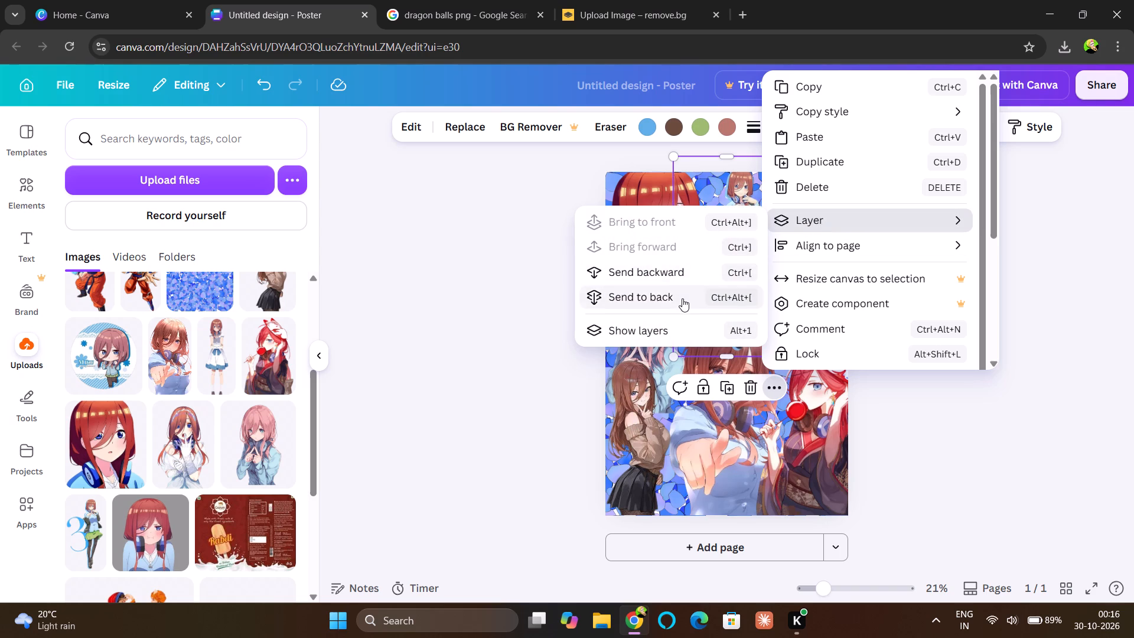
click(682, 298)
click(673, 251)
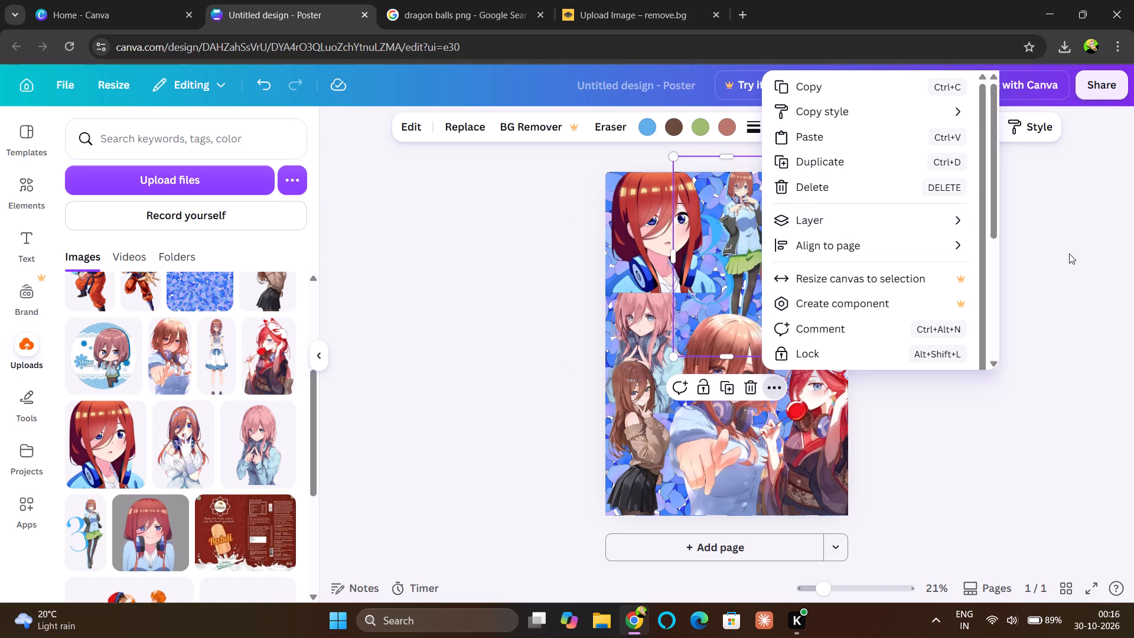
click(1051, 253)
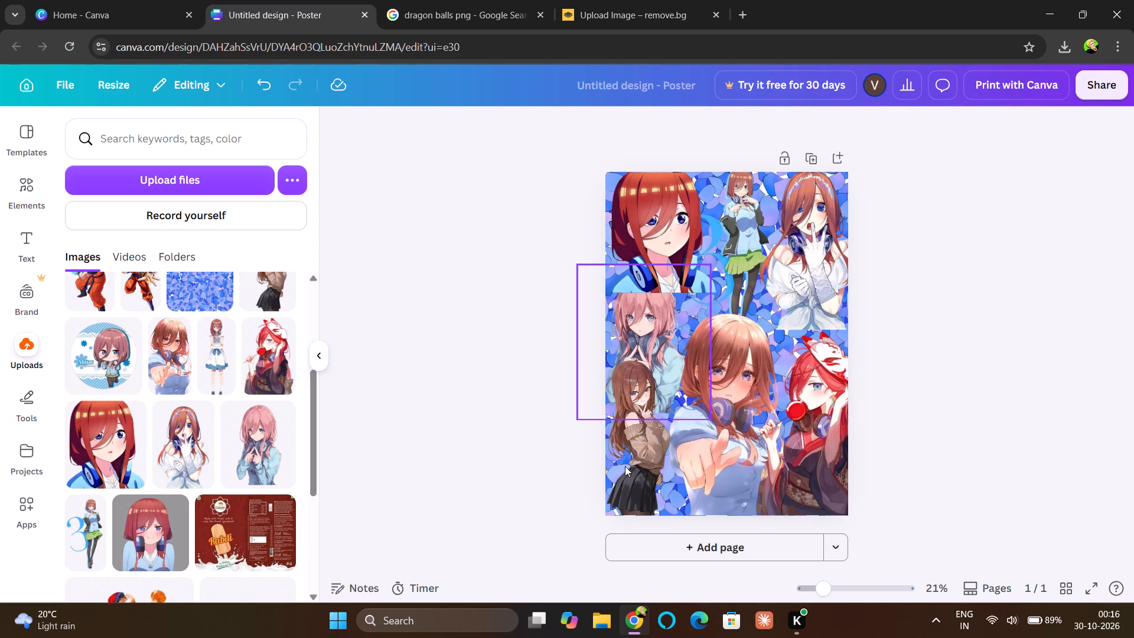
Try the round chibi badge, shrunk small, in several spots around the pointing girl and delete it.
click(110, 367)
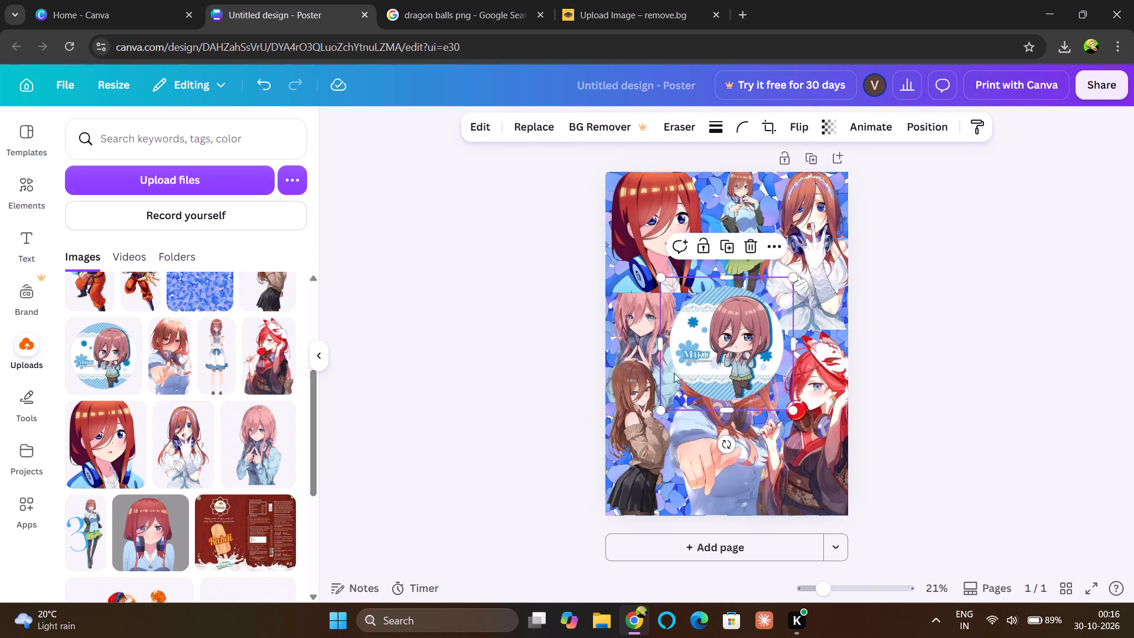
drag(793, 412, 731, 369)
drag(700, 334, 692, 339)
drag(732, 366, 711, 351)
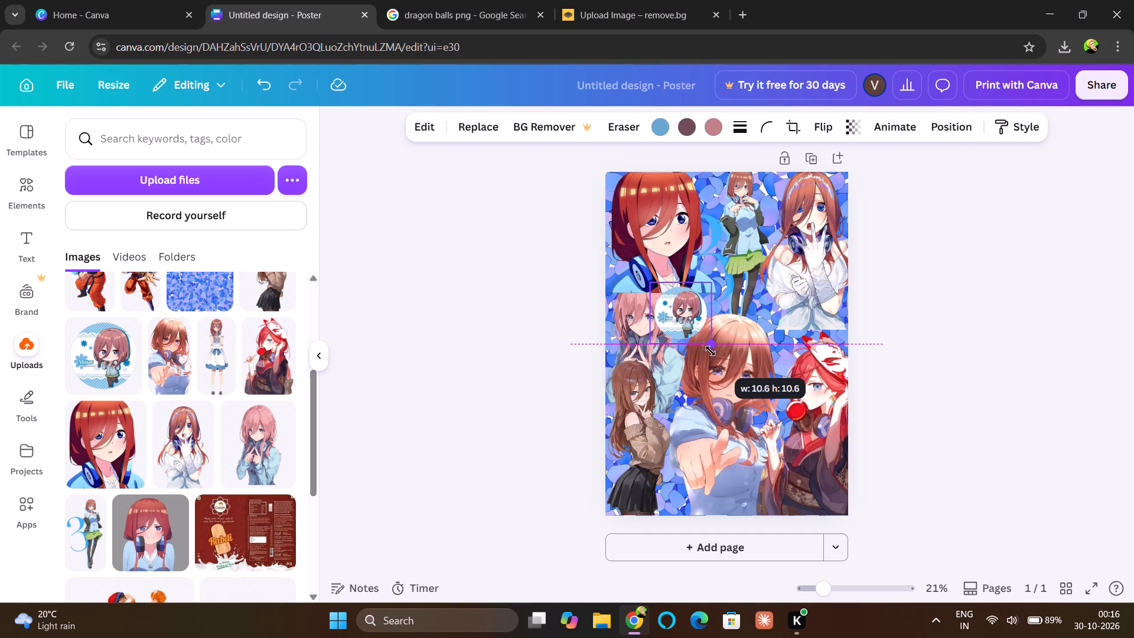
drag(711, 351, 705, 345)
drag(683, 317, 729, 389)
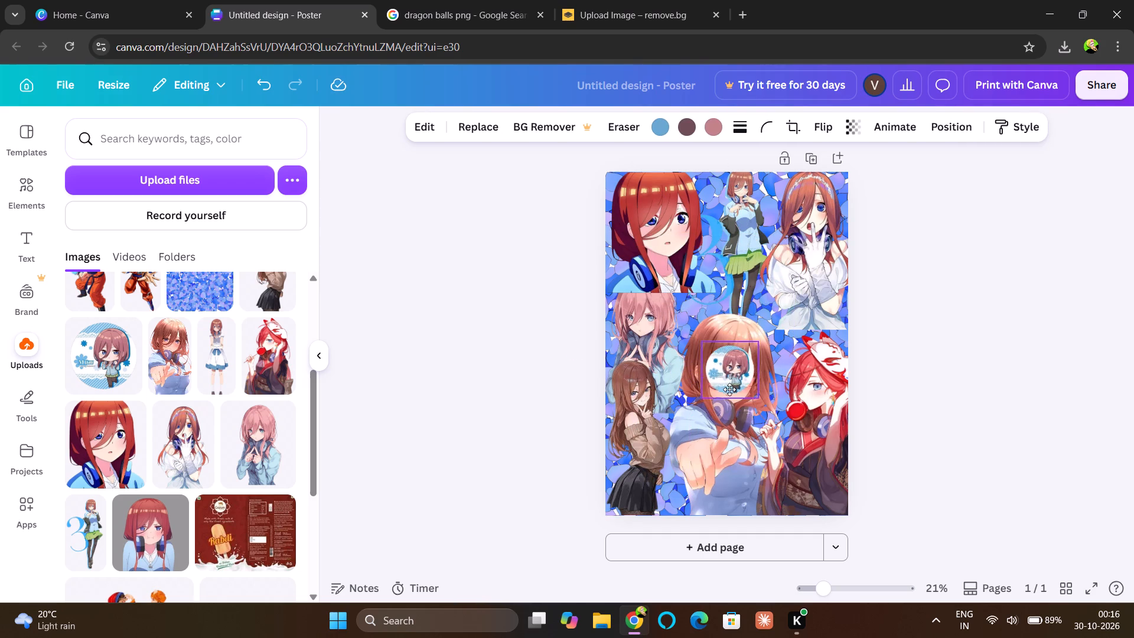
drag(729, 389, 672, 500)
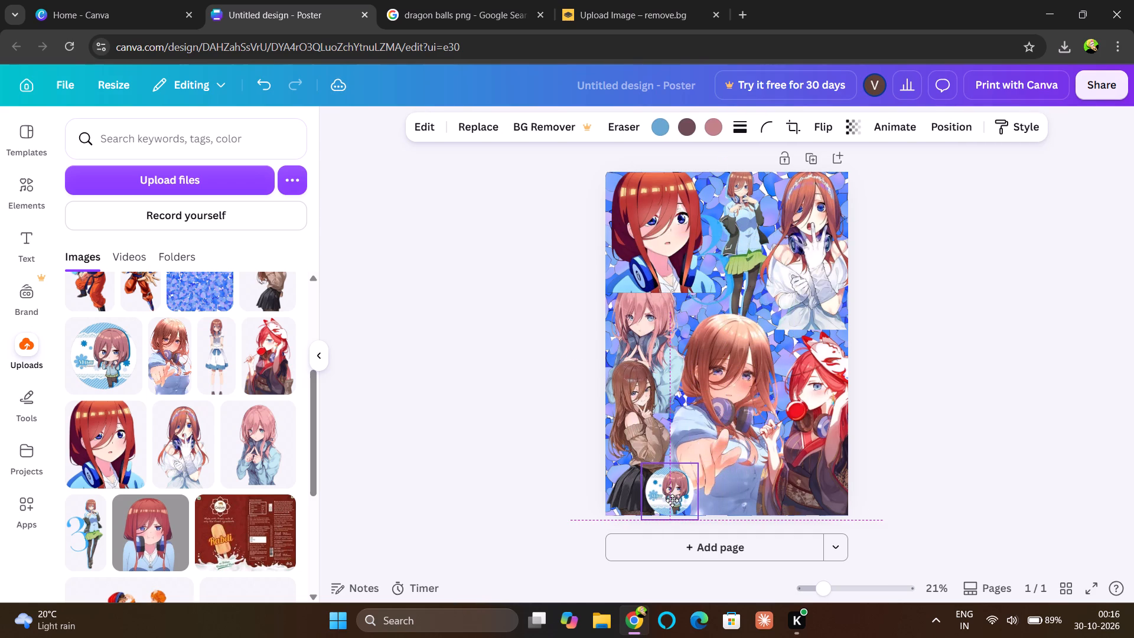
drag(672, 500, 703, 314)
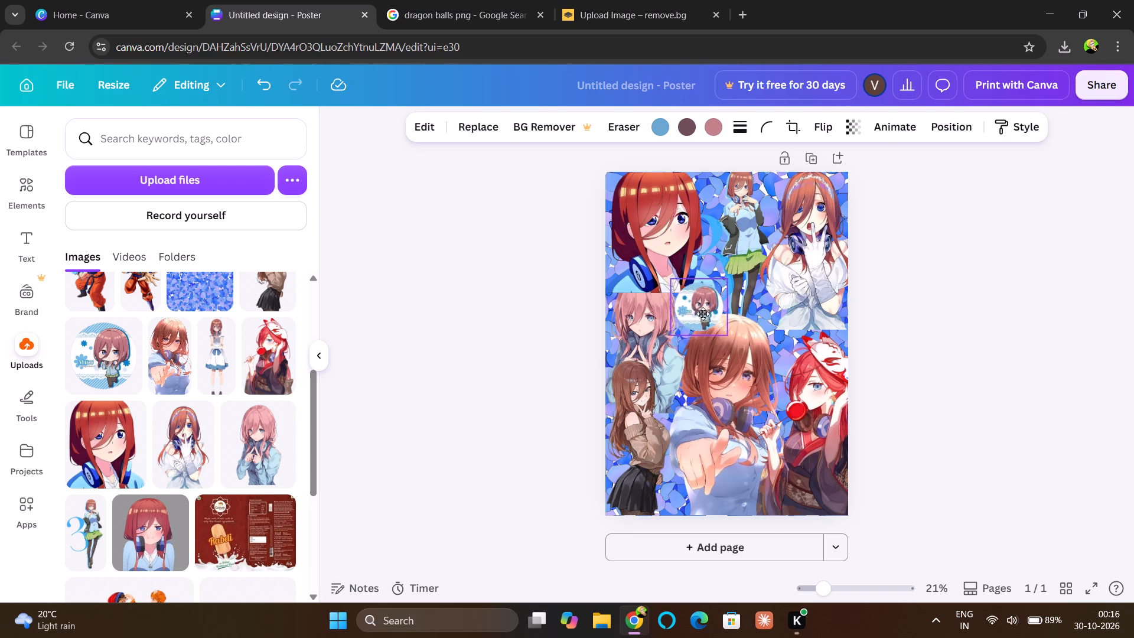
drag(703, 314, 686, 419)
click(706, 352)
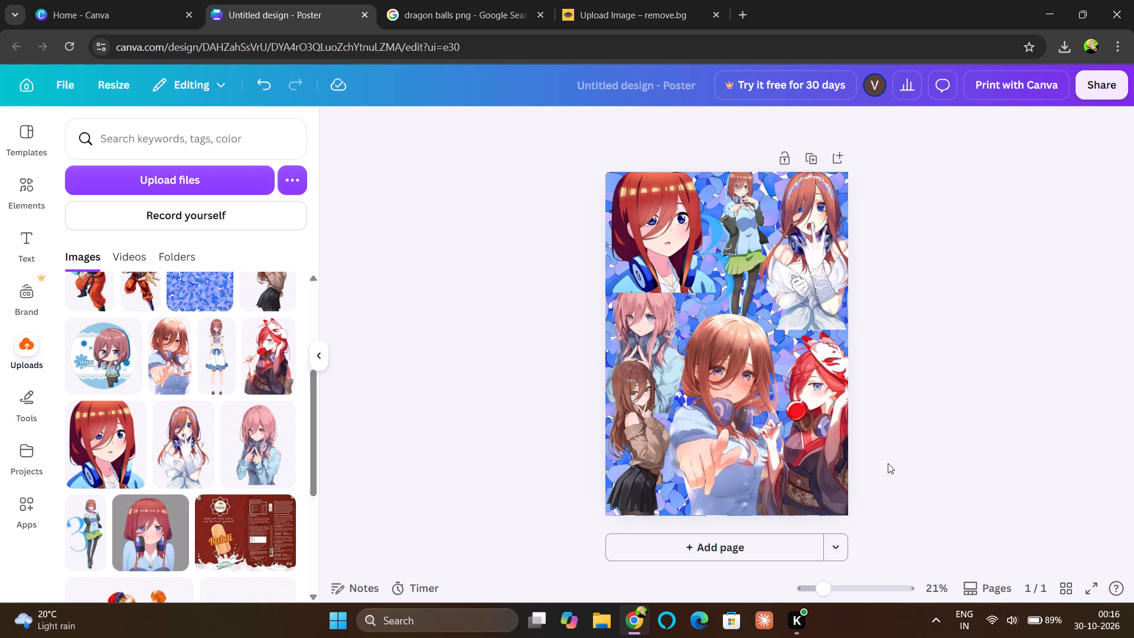
Shrink the red-haired close-up portrait in the poster's top-left corner slightly, keeping its proportions.
click(654, 267)
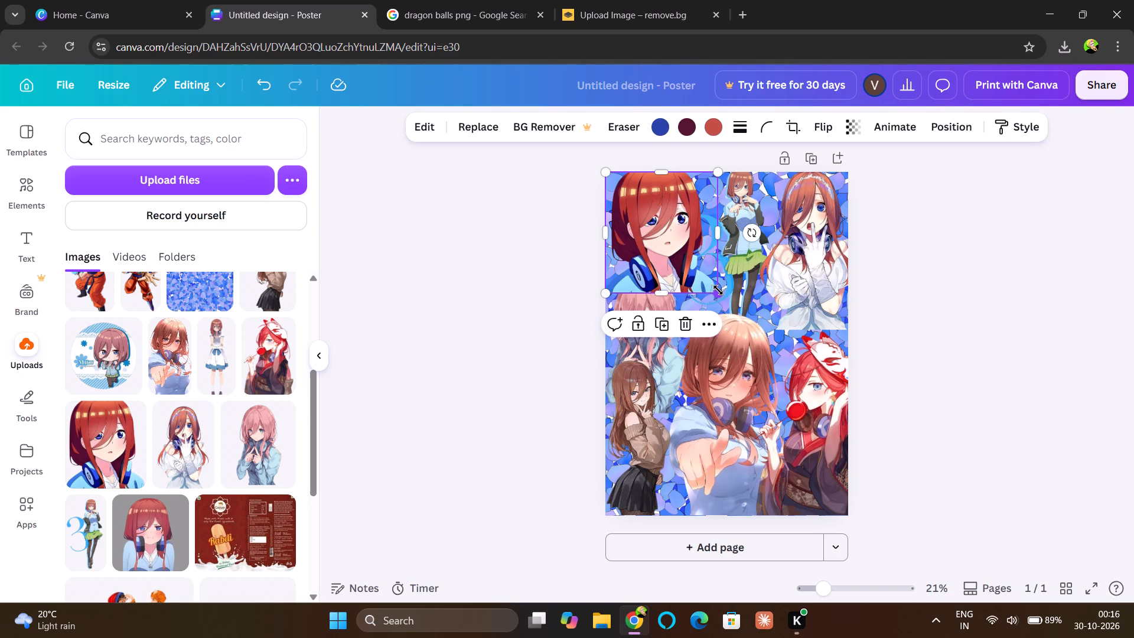
drag(718, 290, 700, 283)
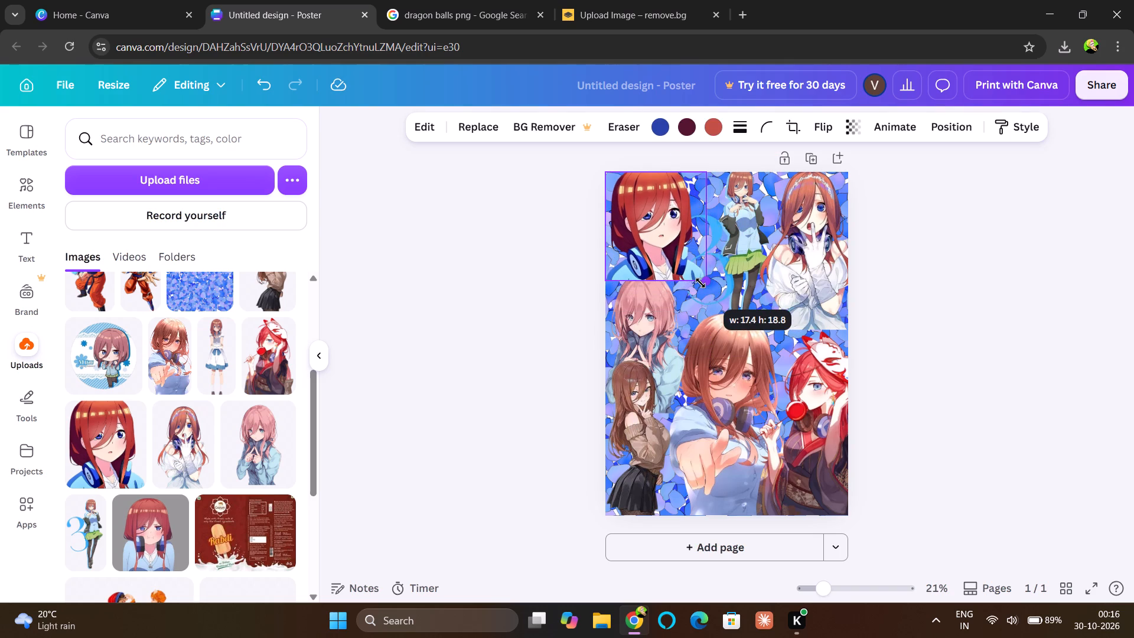
drag(700, 283, 702, 289)
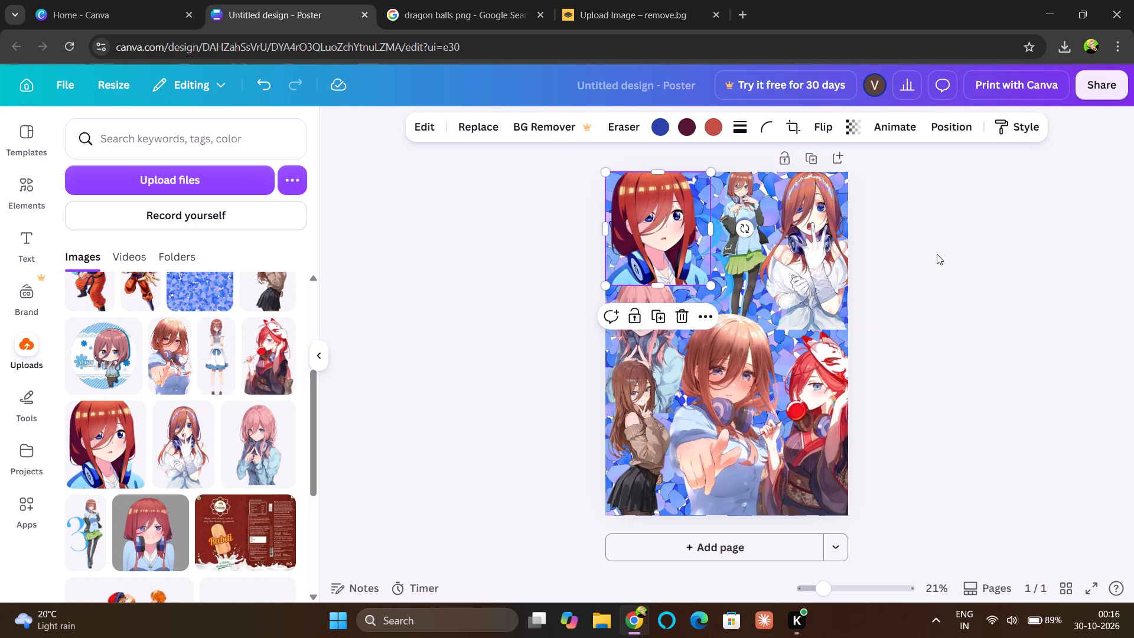
click(937, 254)
Extend the standing girl's cutout upward to enlarge her and fit her between the close-up portrait and the girl in white.
click(737, 224)
drag(747, 232, 742, 236)
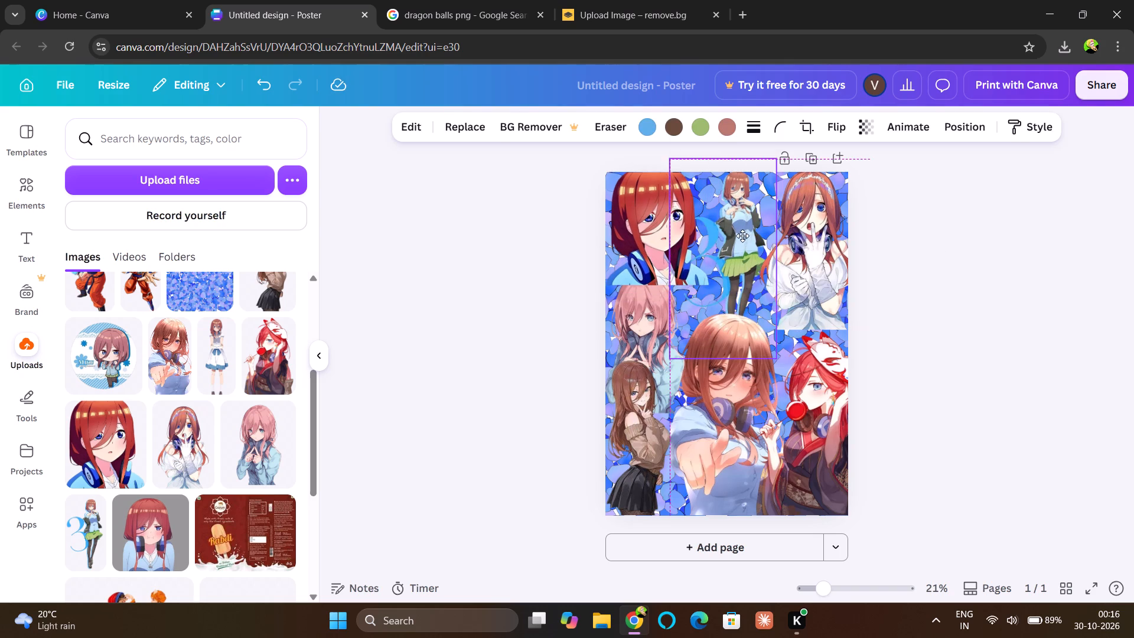
drag(742, 236, 738, 261)
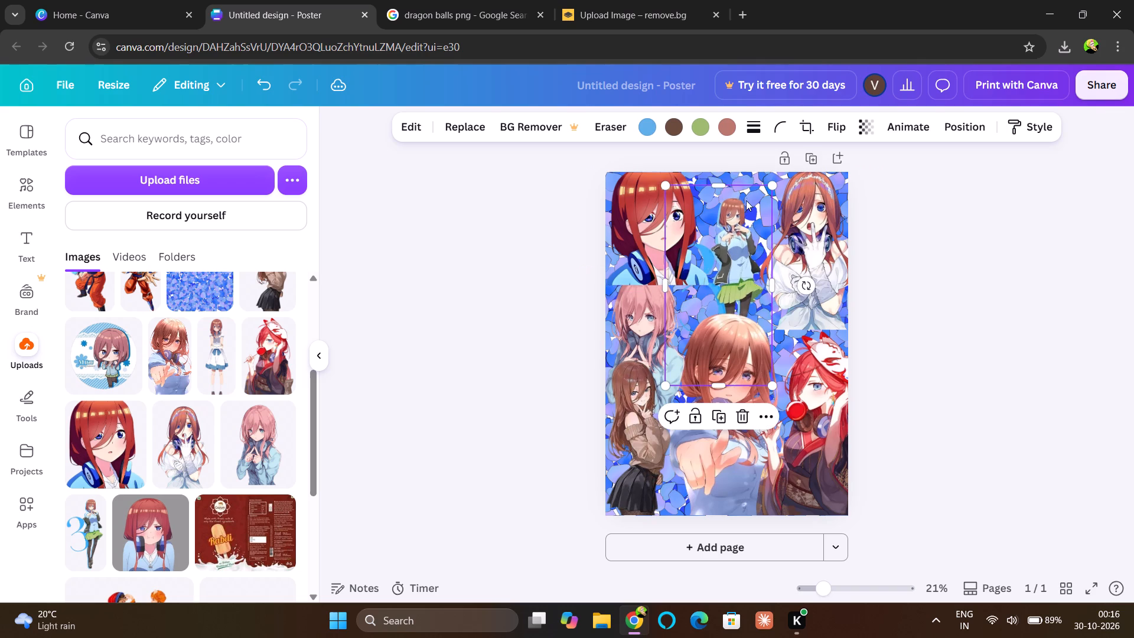
drag(726, 190, 727, 163)
drag(749, 246, 749, 253)
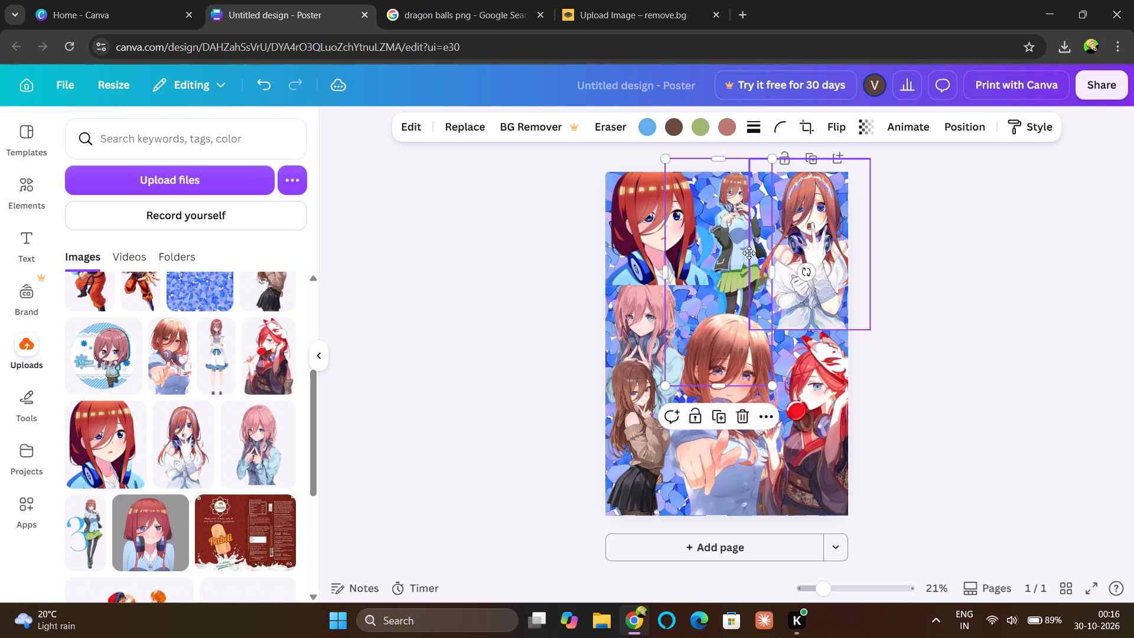
drag(749, 253, 747, 263)
drag(712, 171, 716, 155)
drag(741, 242, 738, 243)
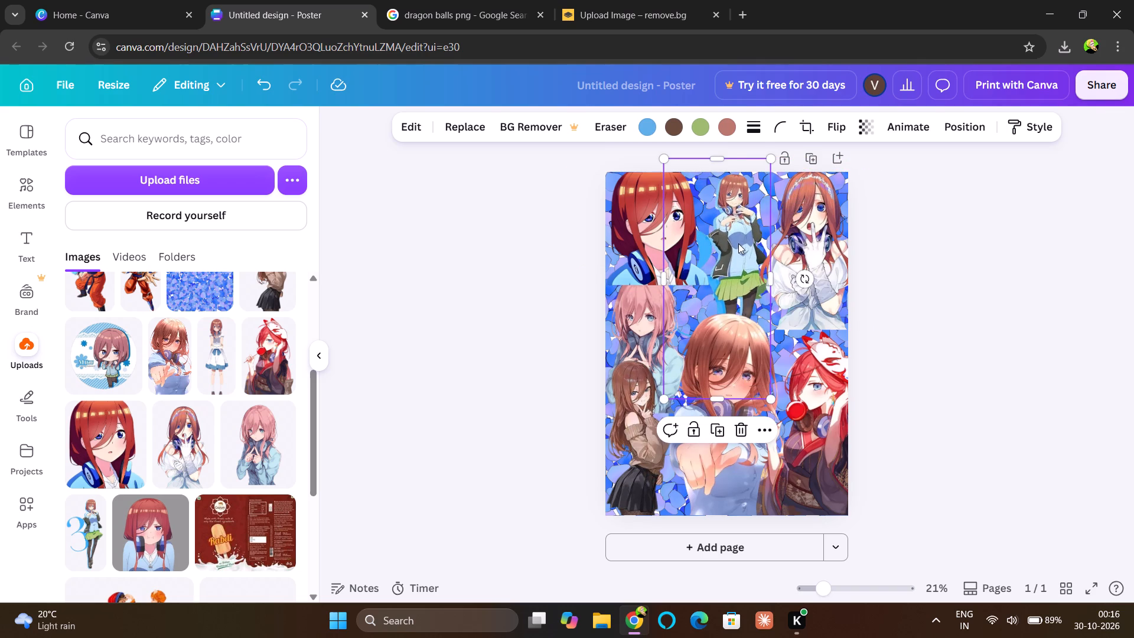
drag(738, 243, 736, 237)
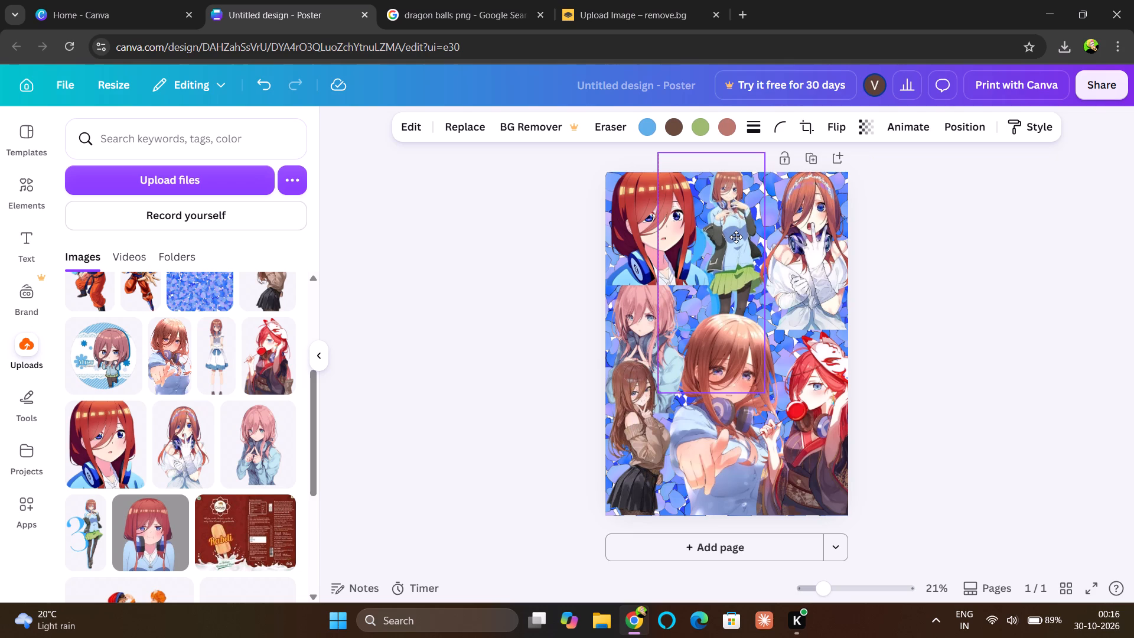
drag(736, 237, 735, 239)
click(898, 254)
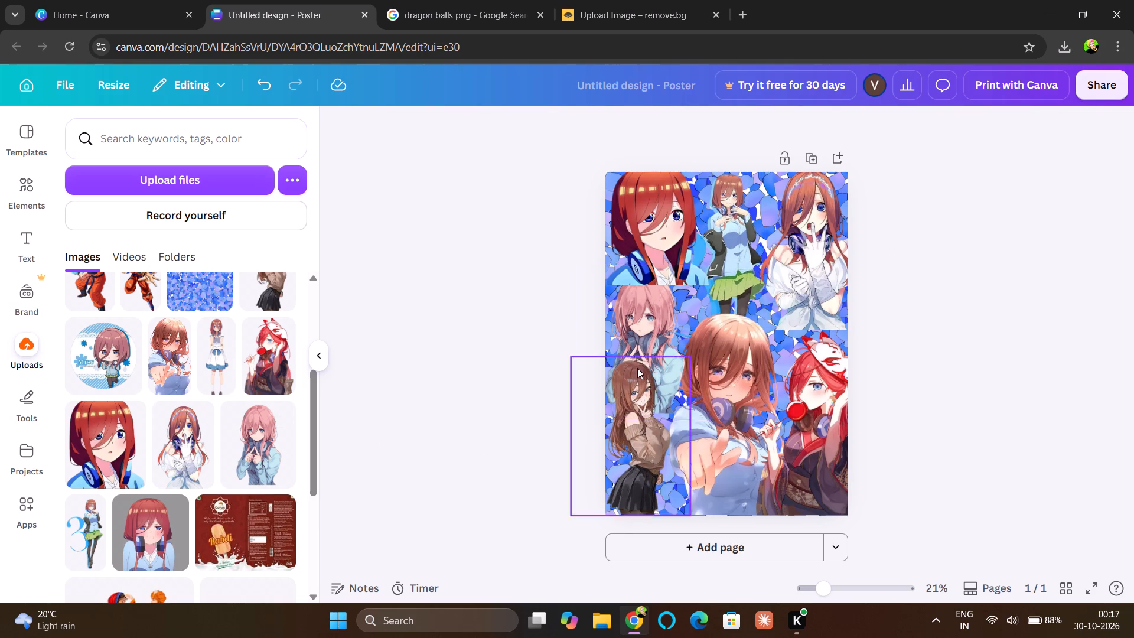
Extend the brown-sweater girl's cutout upward to about 30 high, keeping its bottom on the poster's lower edge.
click(641, 414)
drag(633, 353, 634, 337)
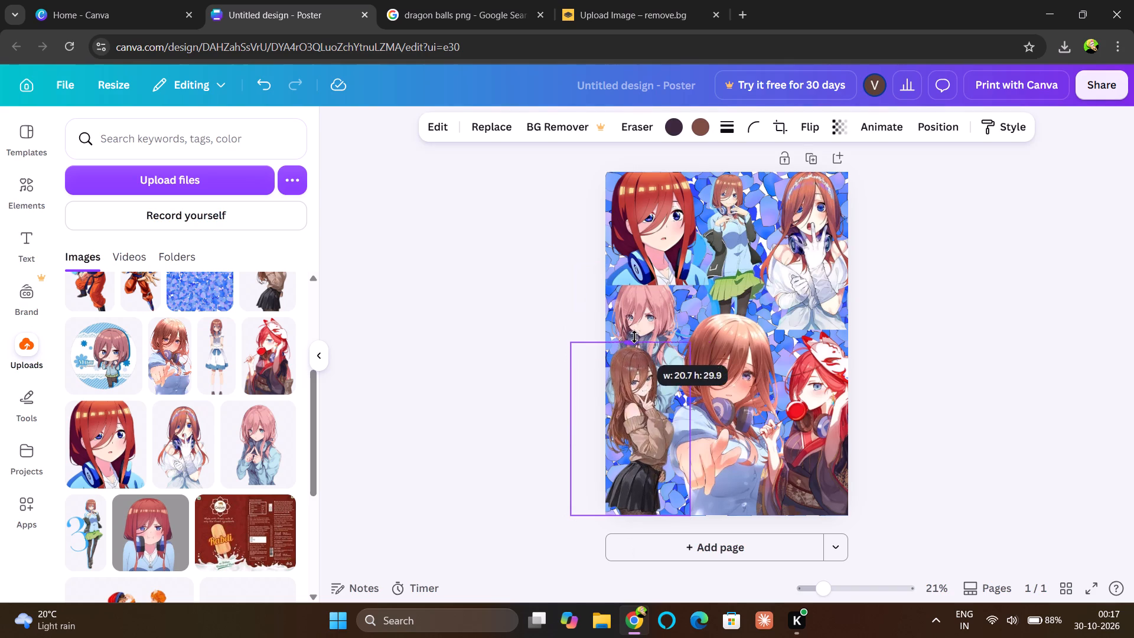
drag(634, 337, 635, 334)
click(896, 330)
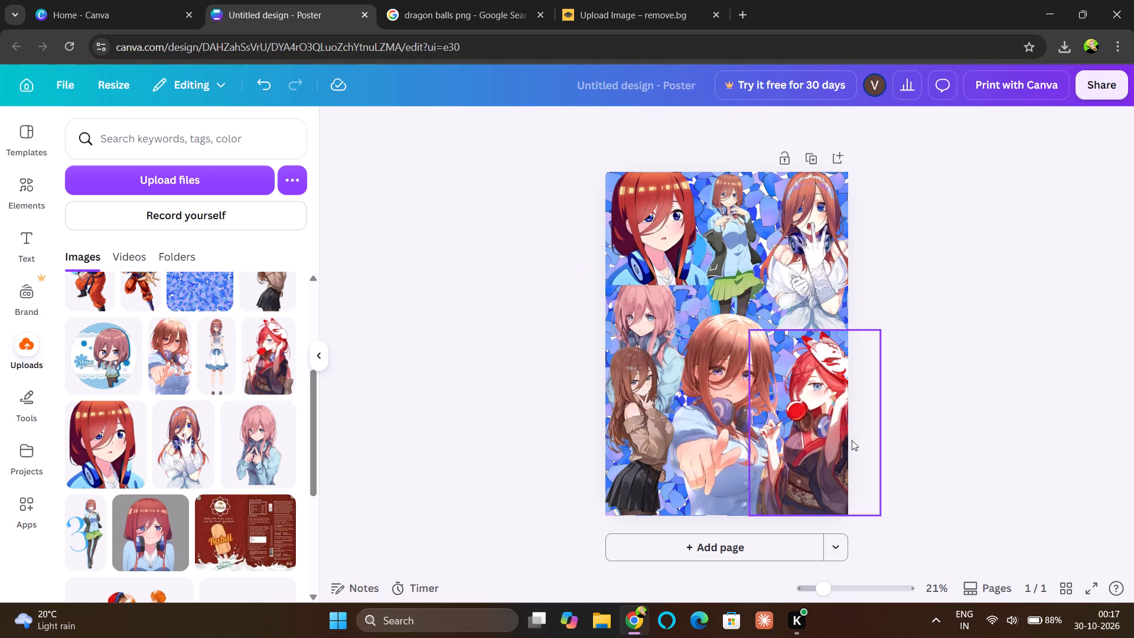
Extend the fox-mask girl's cutout slightly upward from its top edge in the poster's bottom-right corner.
click(801, 433)
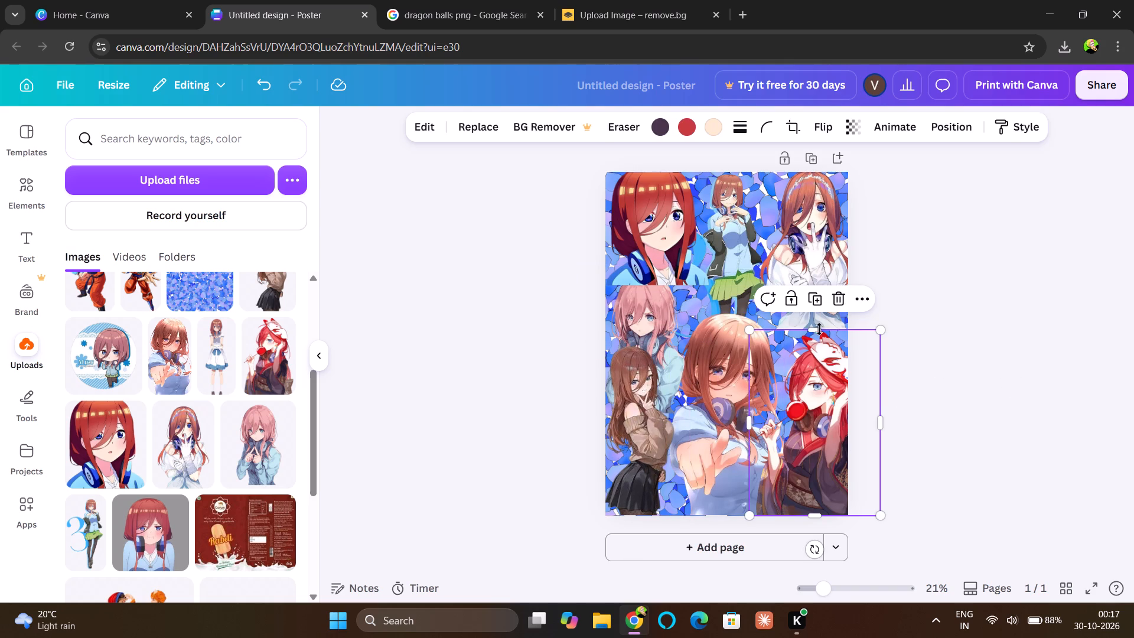
drag(818, 325, 816, 313)
click(959, 369)
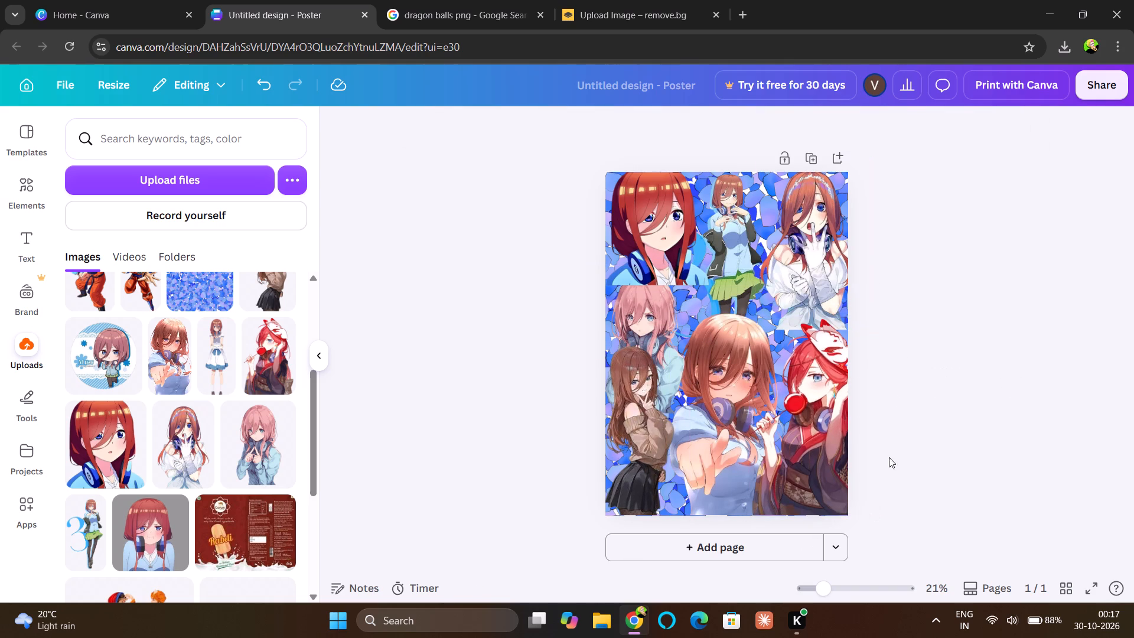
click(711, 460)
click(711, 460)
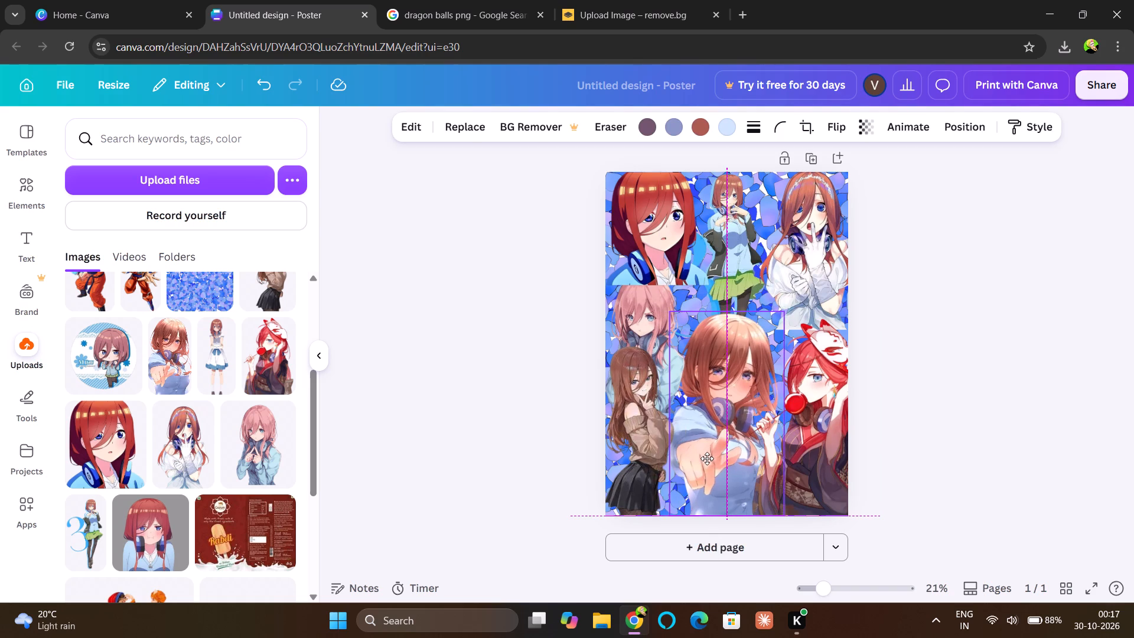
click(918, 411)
Open the design's save status and make the poster available offline.
click(346, 92)
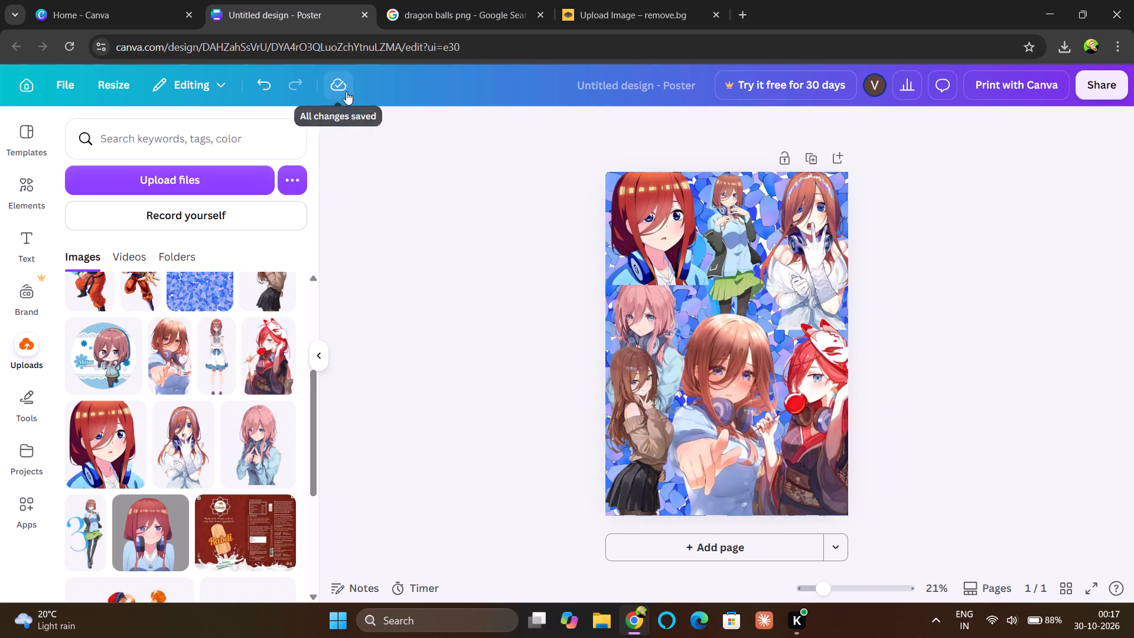
click(483, 353)
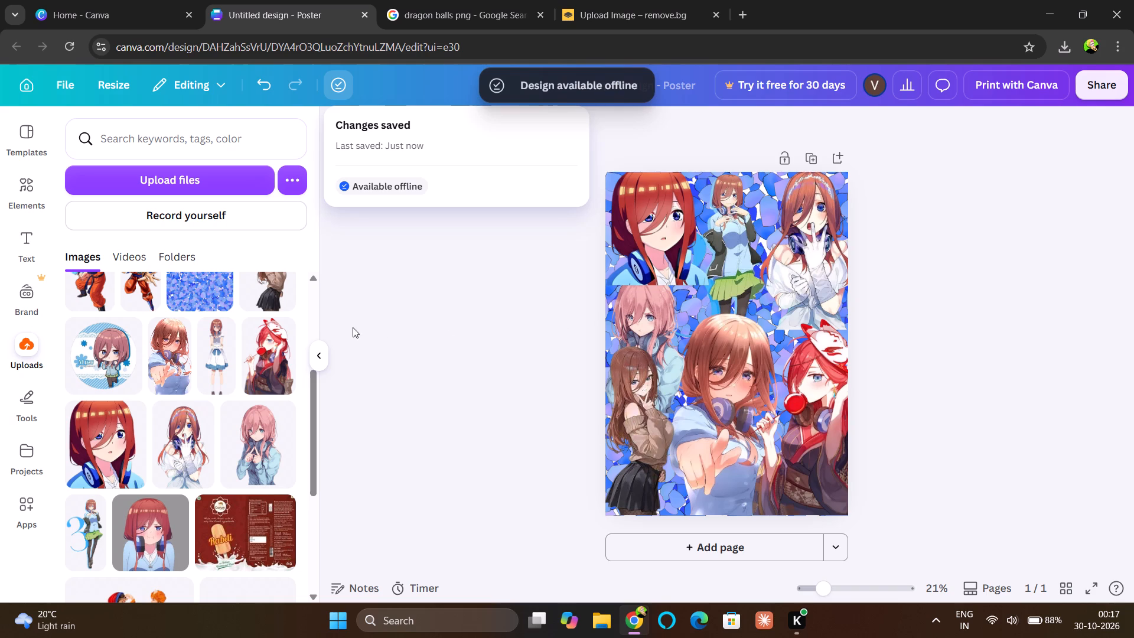
Leave the poster editor and return to the home page.
click(30, 89)
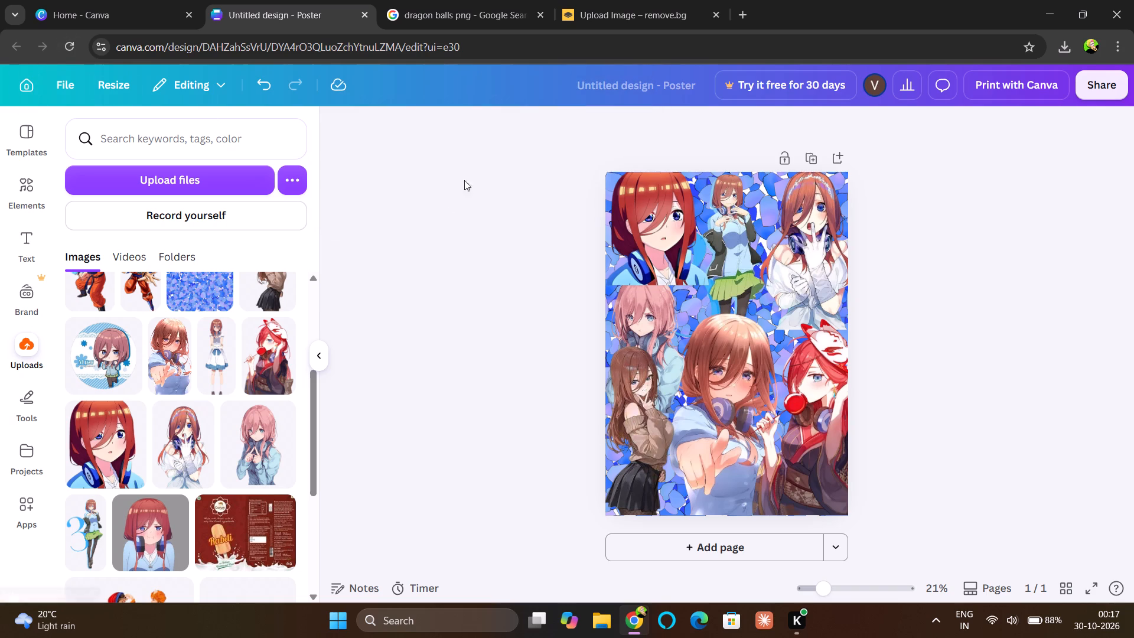